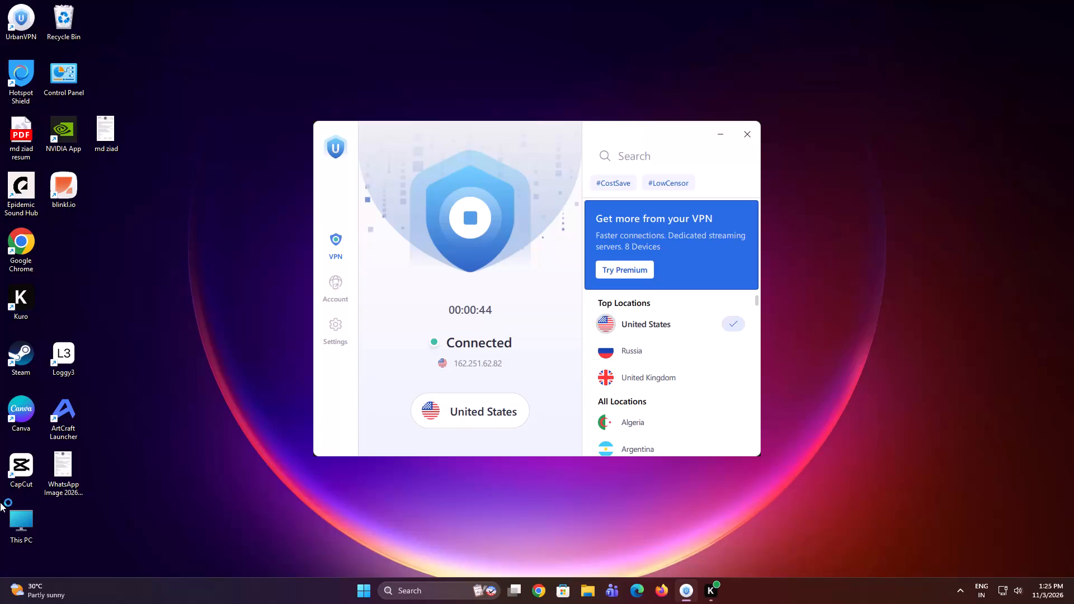
Launch CapCut and open the existing project 1102.
double_click(17, 471)
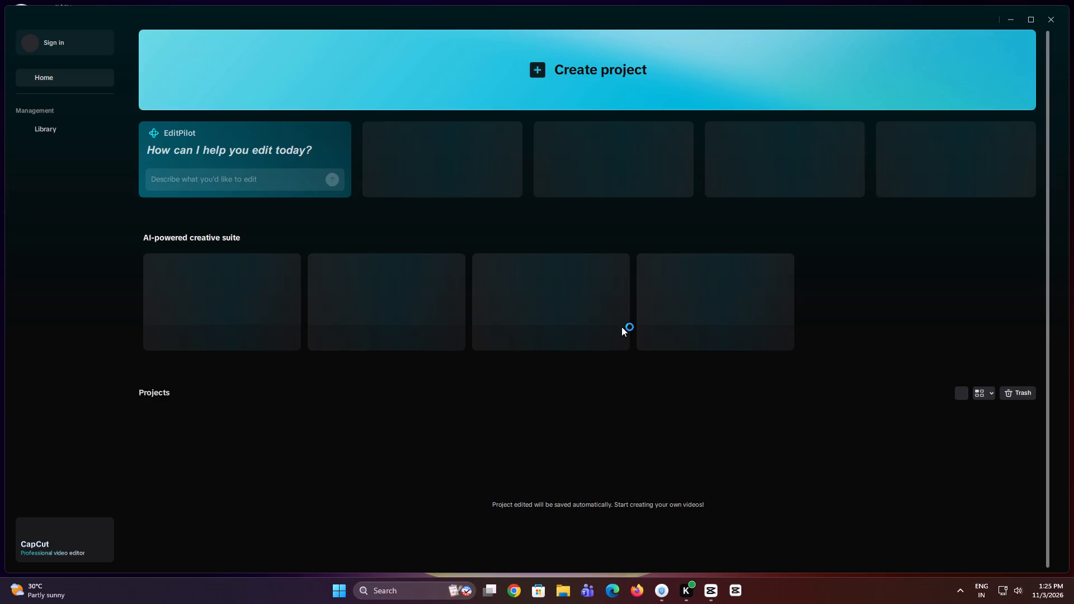
left_click(180, 449)
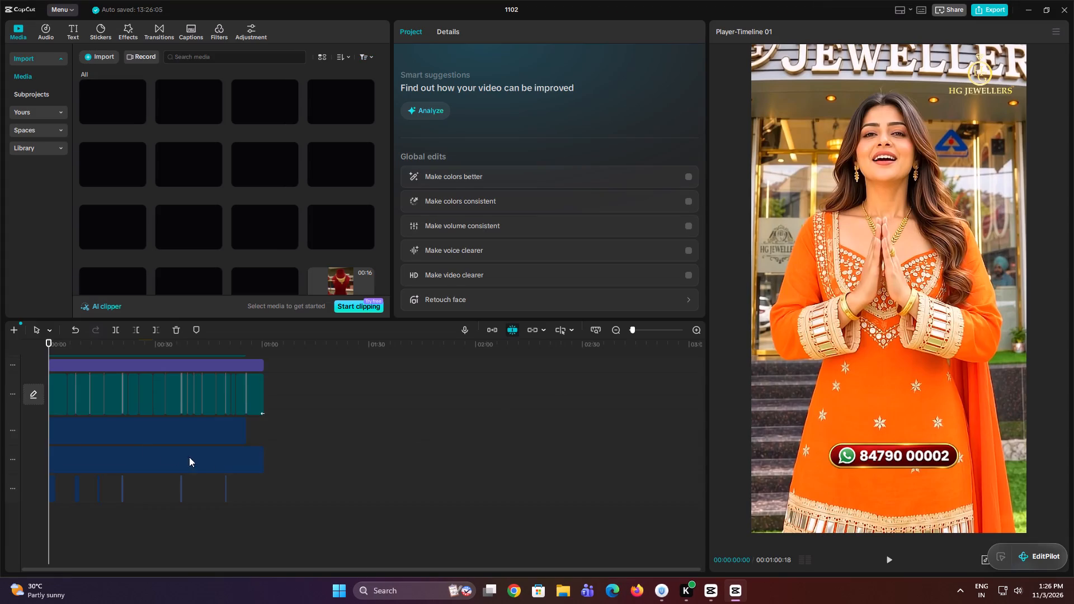
Preview and scrub through the first half of the video to examine the scenes and discount overlays on the timeline.
key("space")
key("space")
scroll(123, 436, "up", 10)
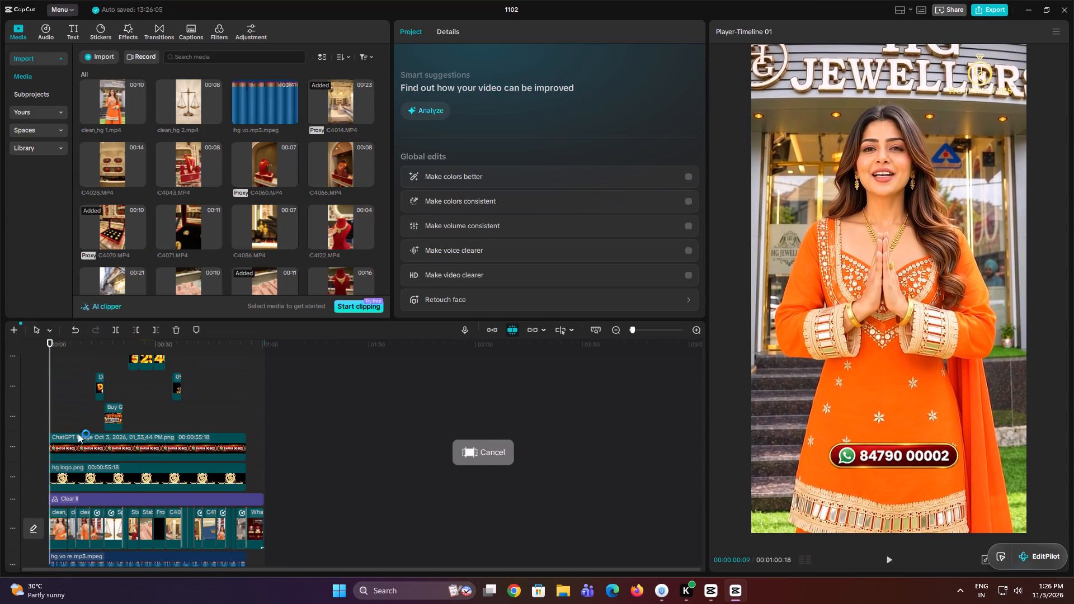
left_click(80, 413)
left_click_drag(80, 413, 130, 421)
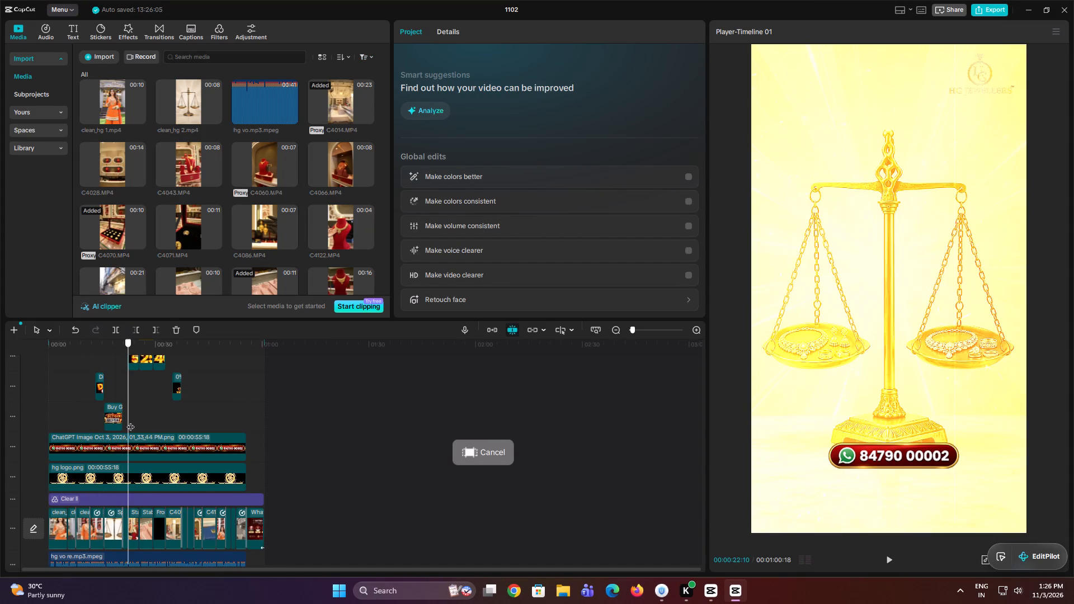
left_click_drag(130, 421, 146, 424)
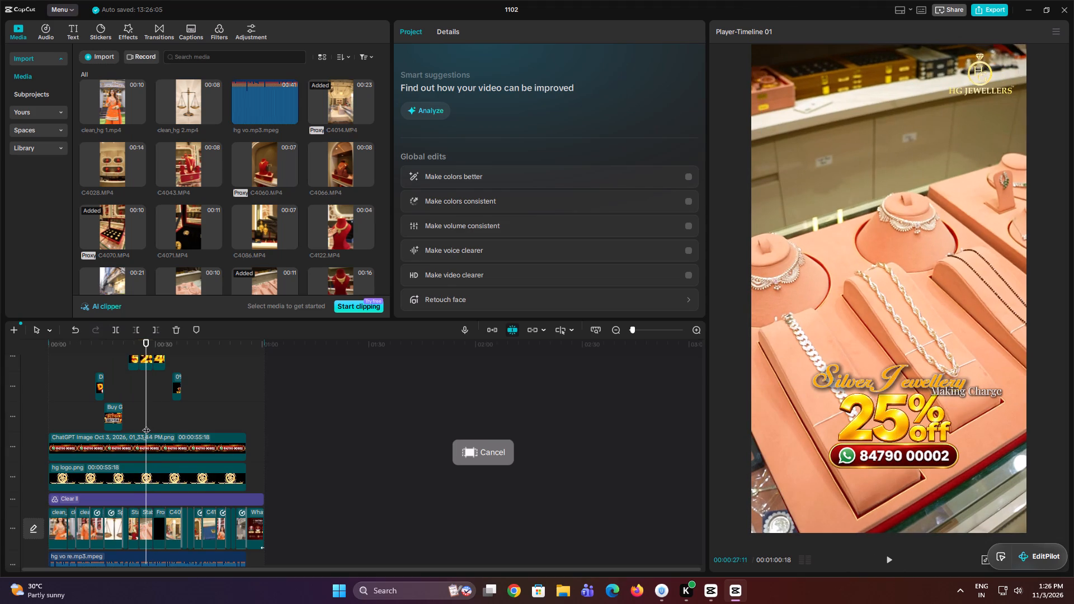
scroll(146, 424, "up", 5)
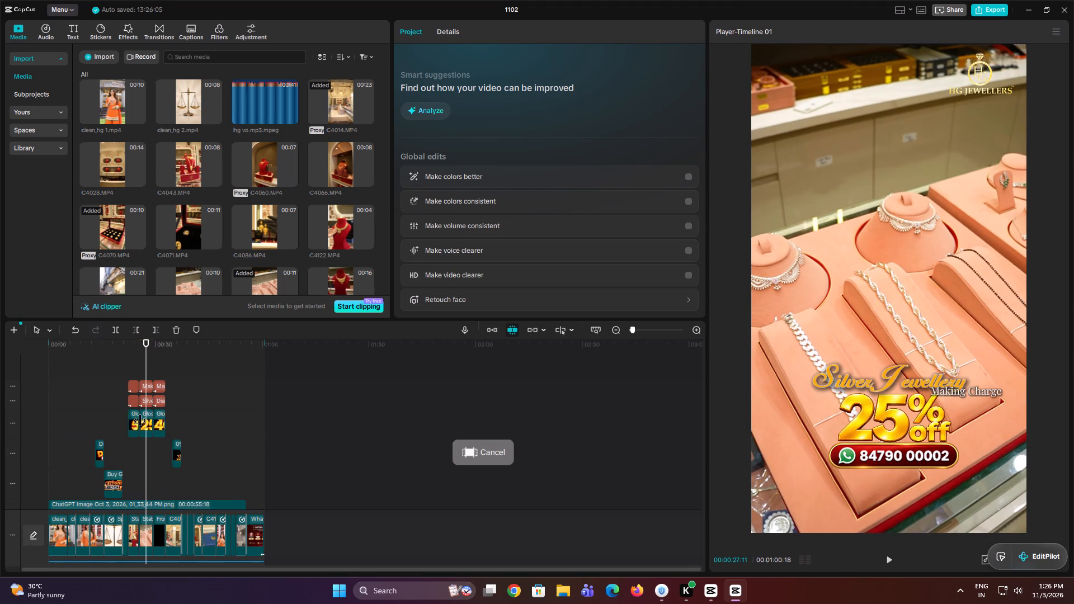
At the Gold Jewellery 50% off scene, add a default text reading "50" and dismiss the Pro offer.
left_click(133, 425)
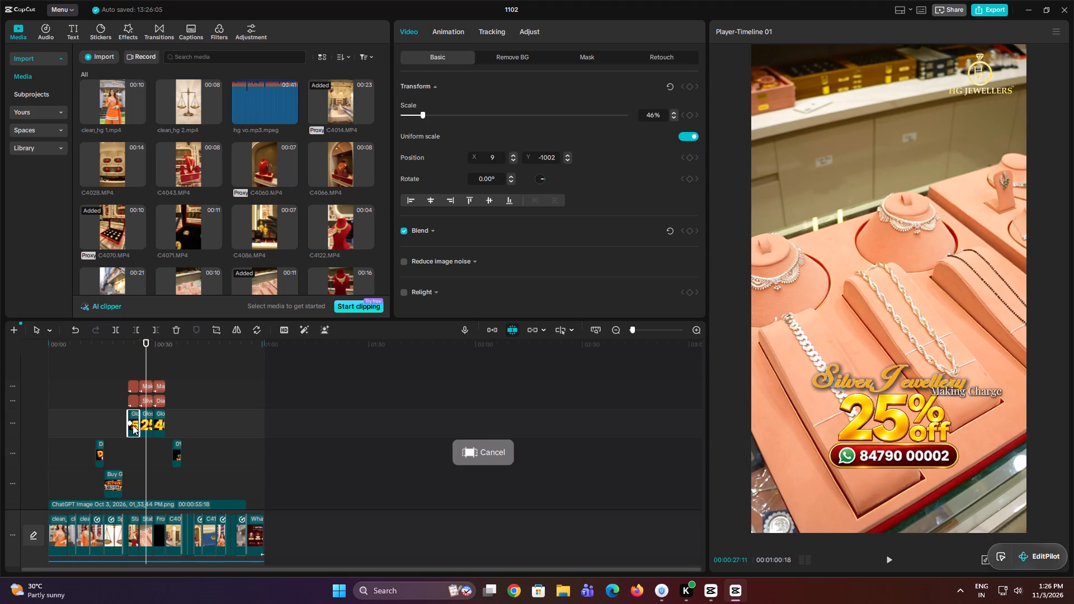
left_click(143, 358)
left_click_drag(143, 358, 142, 358)
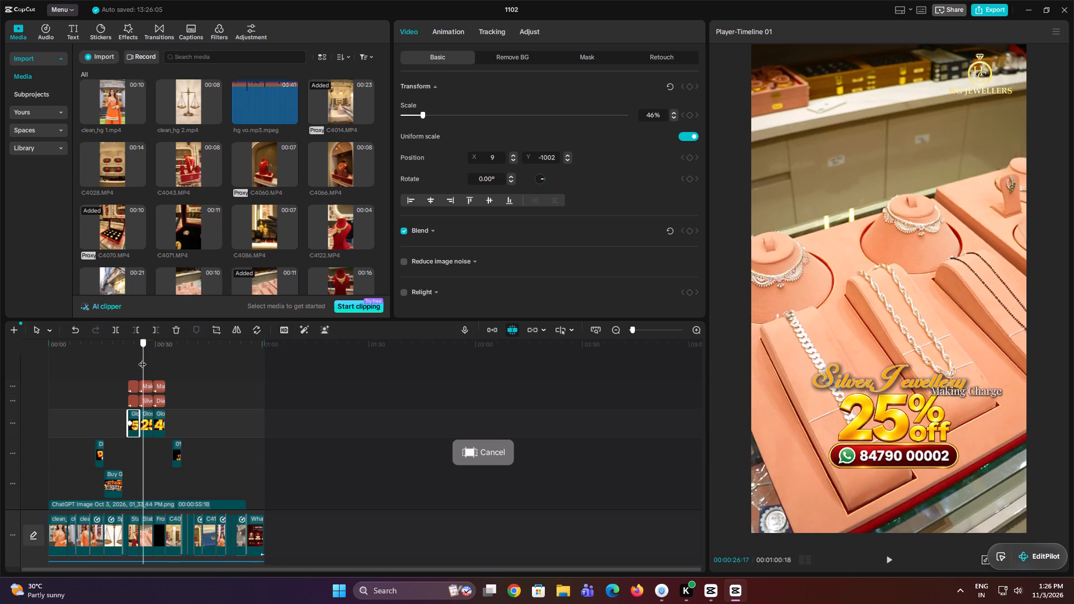
left_click_drag(142, 358, 134, 359)
left_click(76, 29)
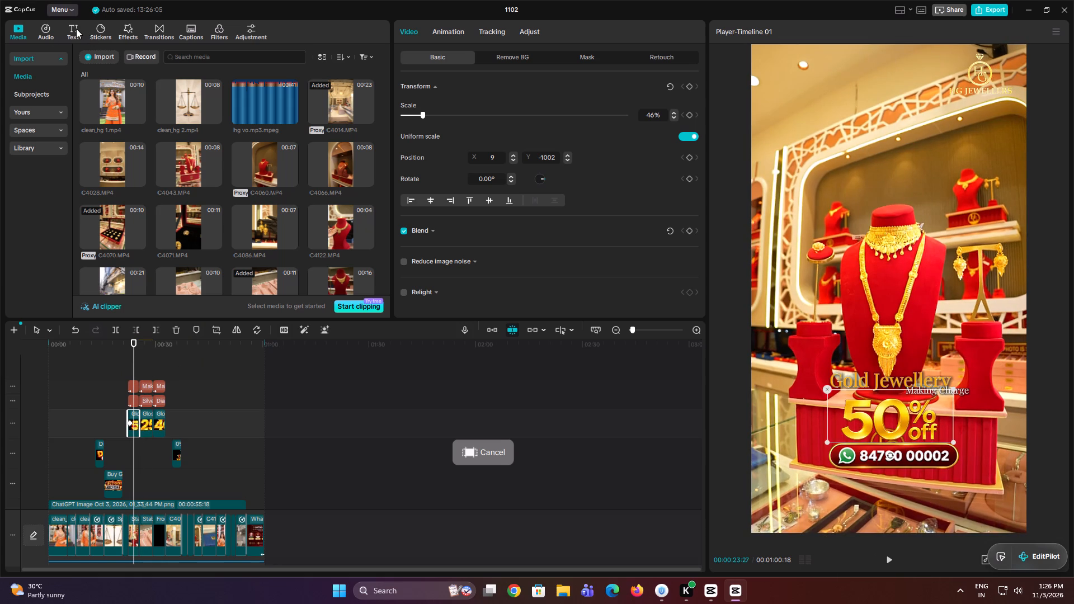
left_click(117, 95)
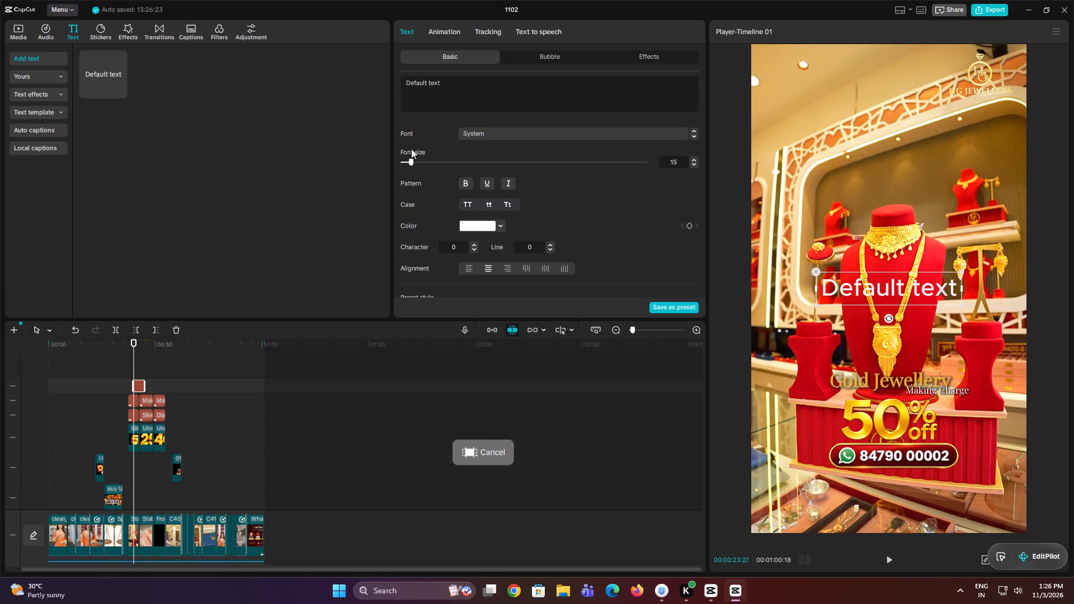
left_click_drag(452, 83, 238, 45)
type("50")
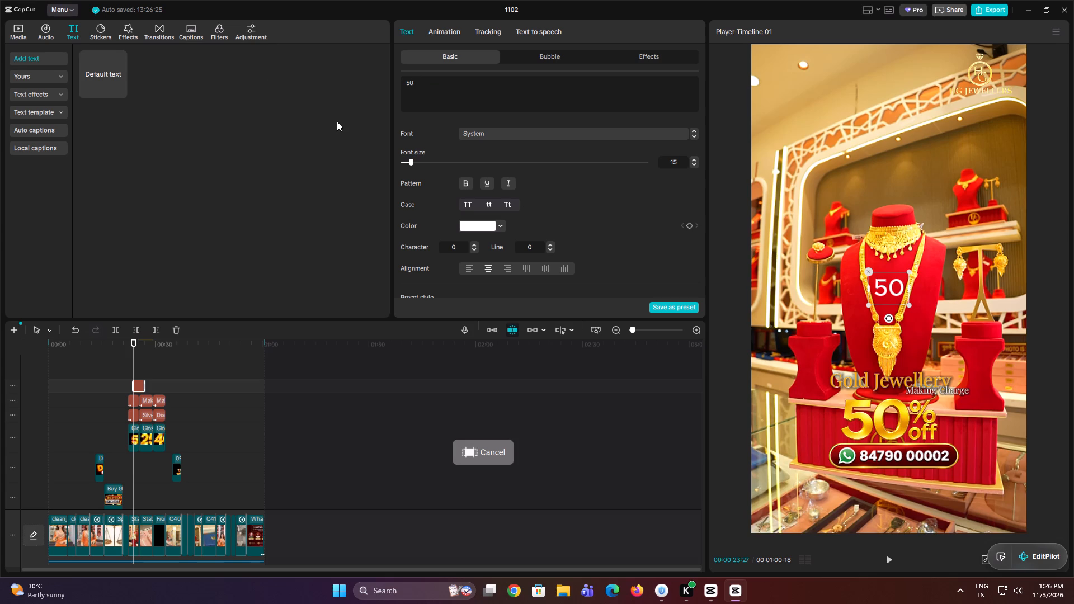
left_click(654, 225)
left_click(623, 156)
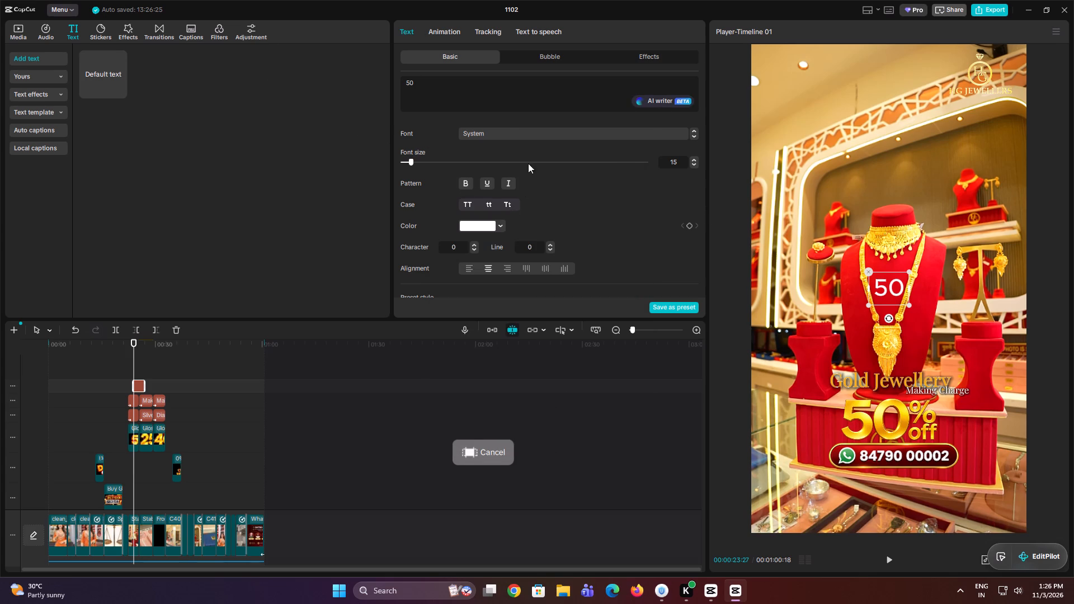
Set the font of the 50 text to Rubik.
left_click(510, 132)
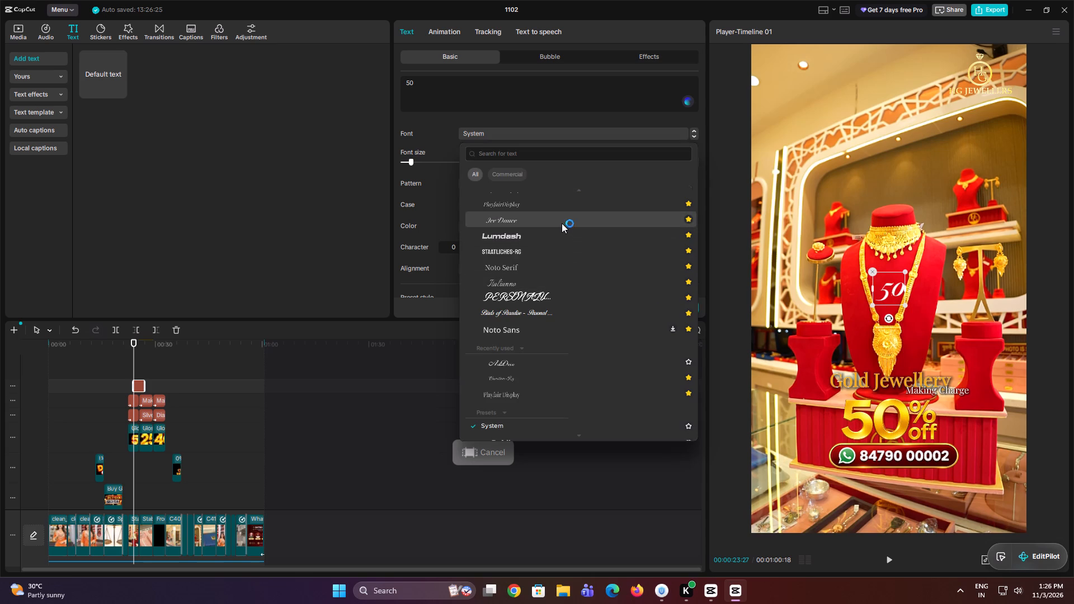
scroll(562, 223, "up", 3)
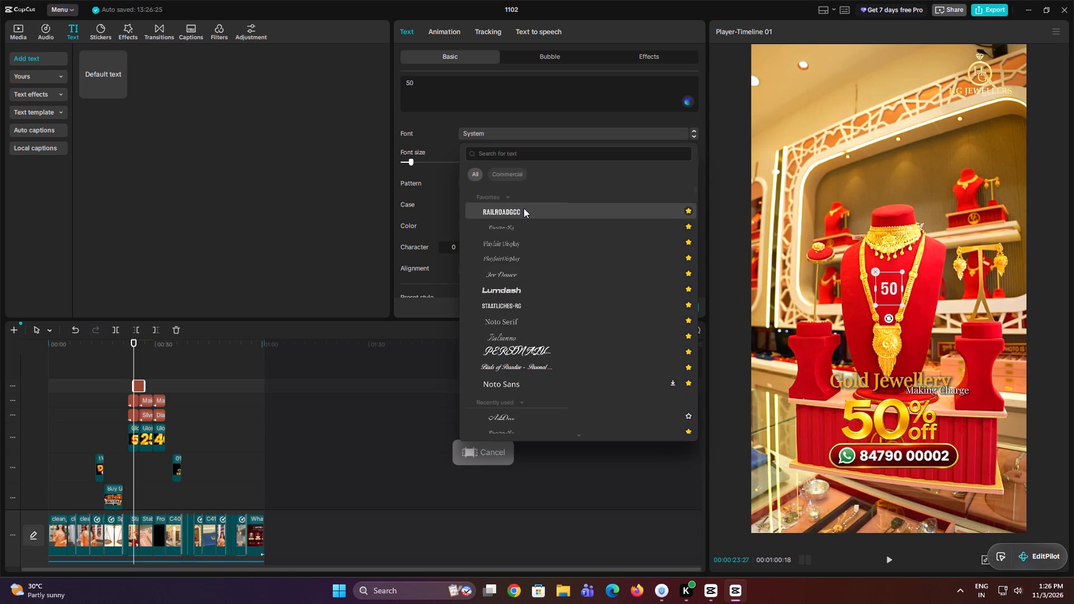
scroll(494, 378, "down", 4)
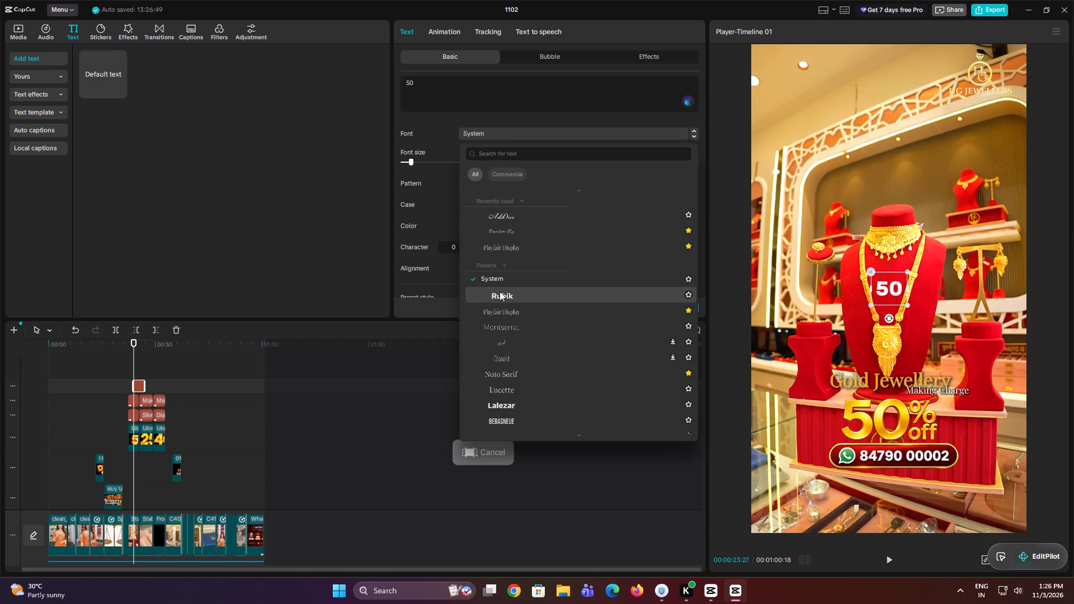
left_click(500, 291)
Enlarge the 50 text and move it over the existing 50% off graphic.
left_click_drag(869, 306, 805, 358)
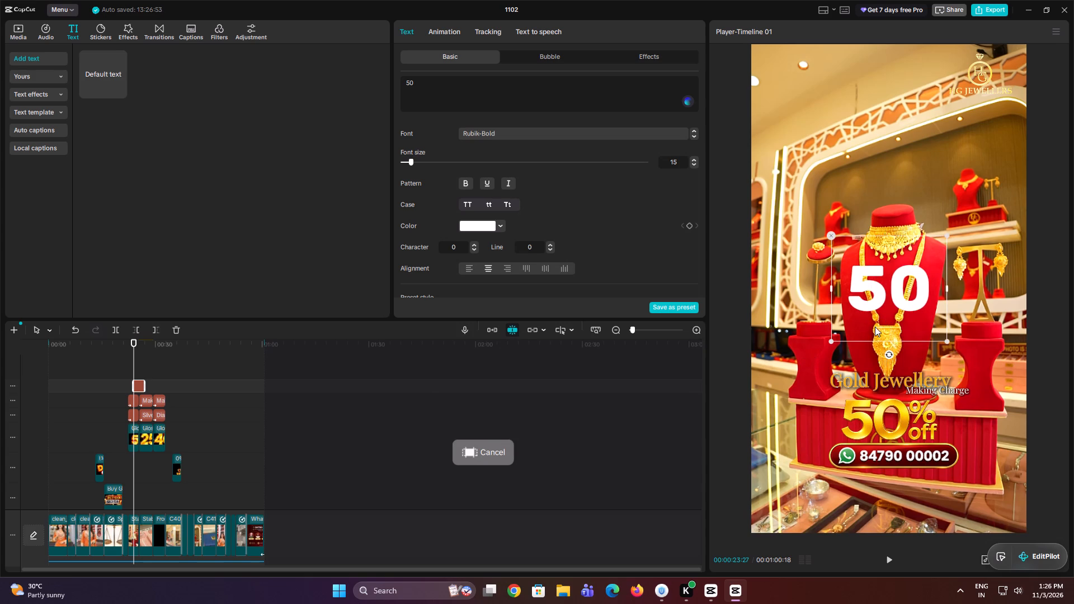
left_click_drag(880, 320, 859, 427)
Colour the 50 text with gold FBC104 sampled from the 50% off graphic and align it over that graphic's number.
left_click(484, 224)
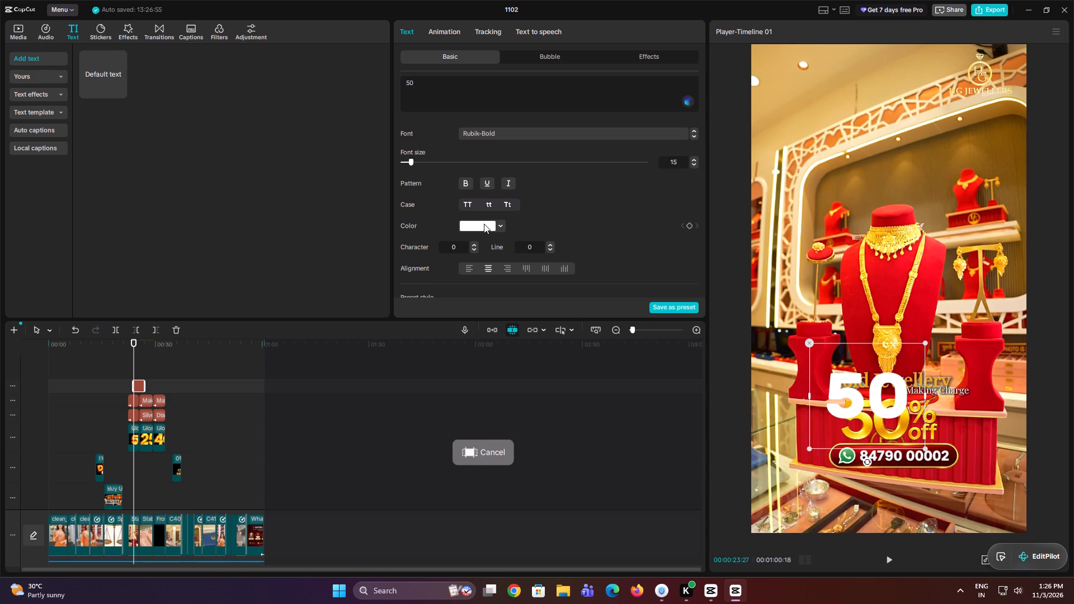
left_click(438, 318)
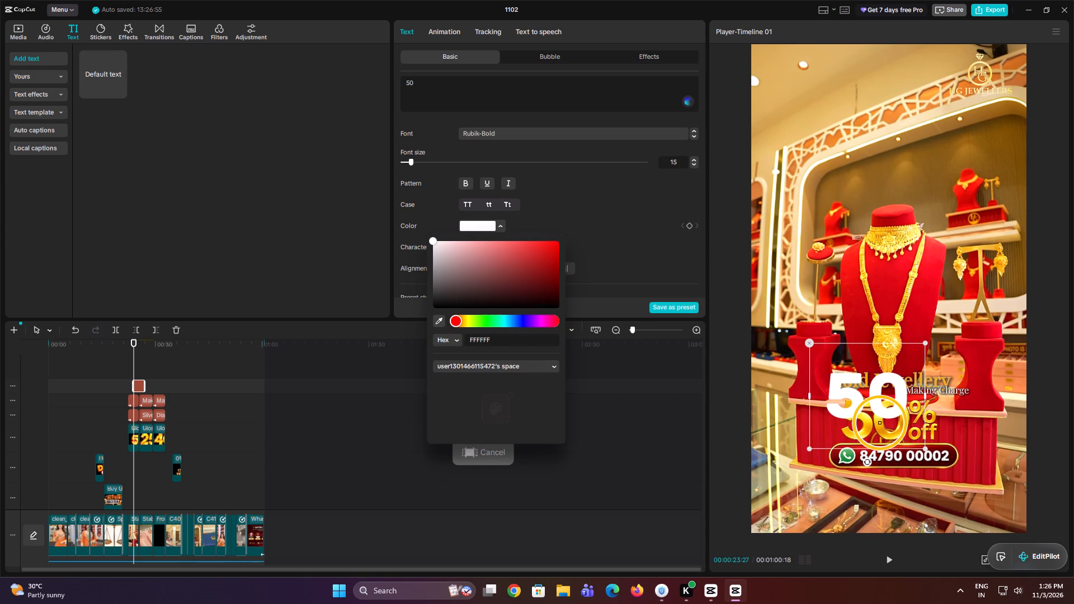
left_click(880, 423)
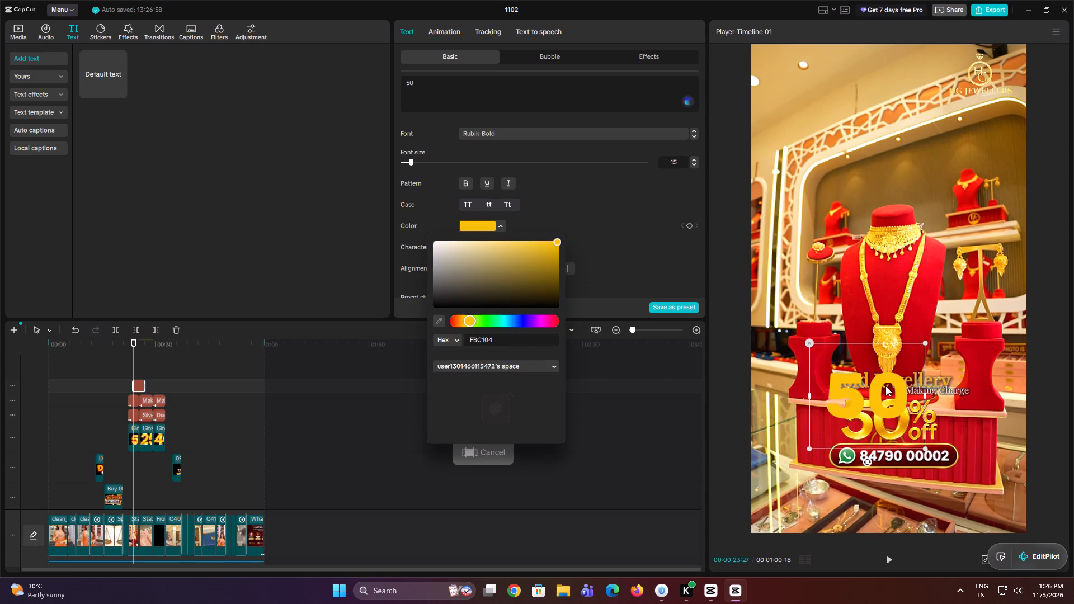
left_click_drag(885, 385, 893, 408)
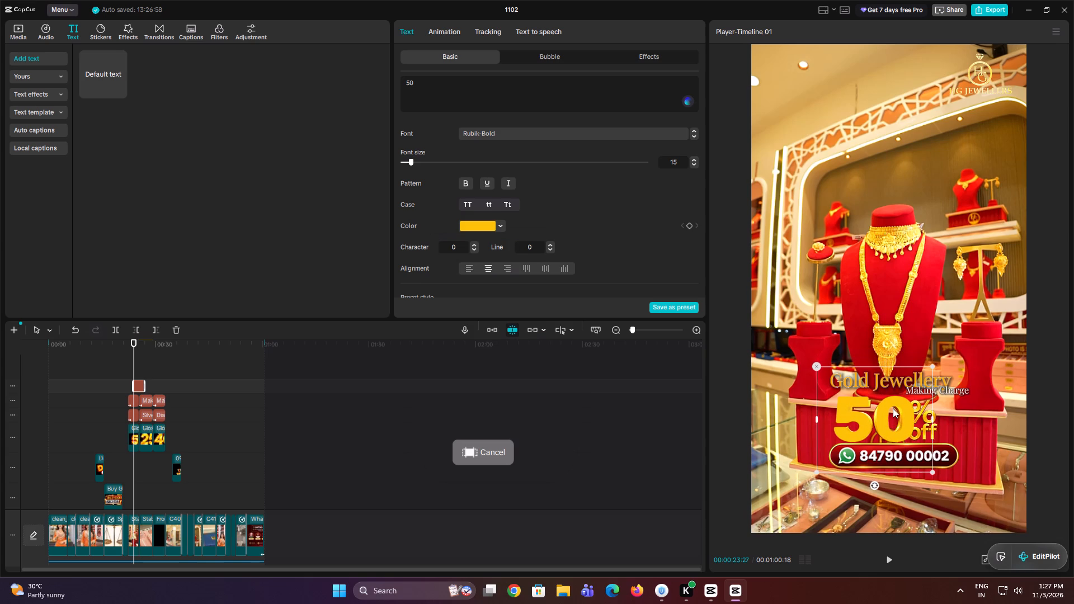
left_click_drag(893, 408, 894, 408)
Add a shadow to the 50 text and set the shadow opacity to 76%.
scroll(492, 213, "down", 8)
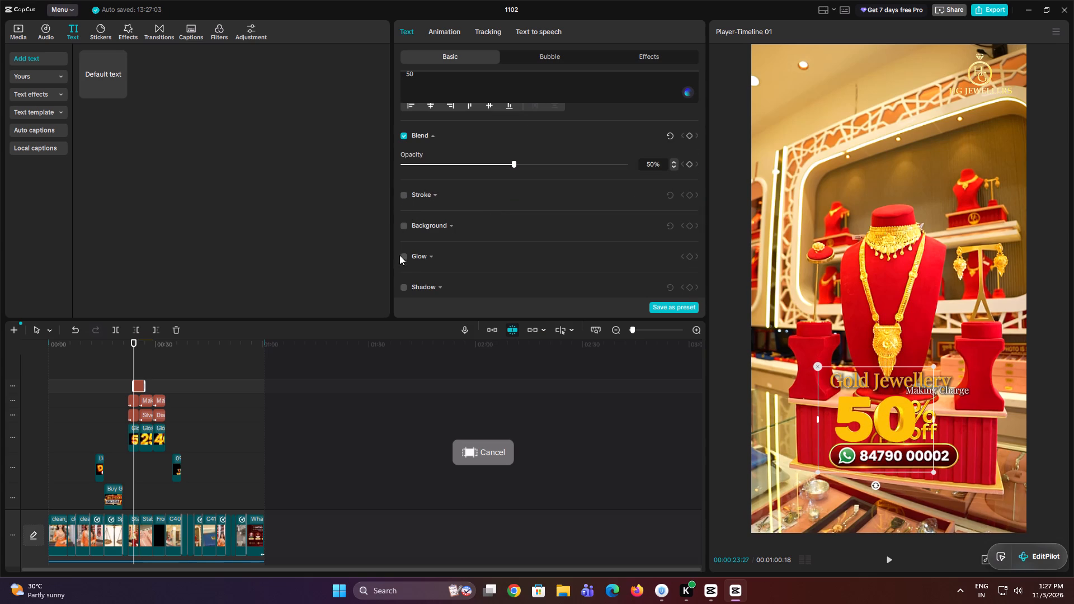
left_click(403, 286)
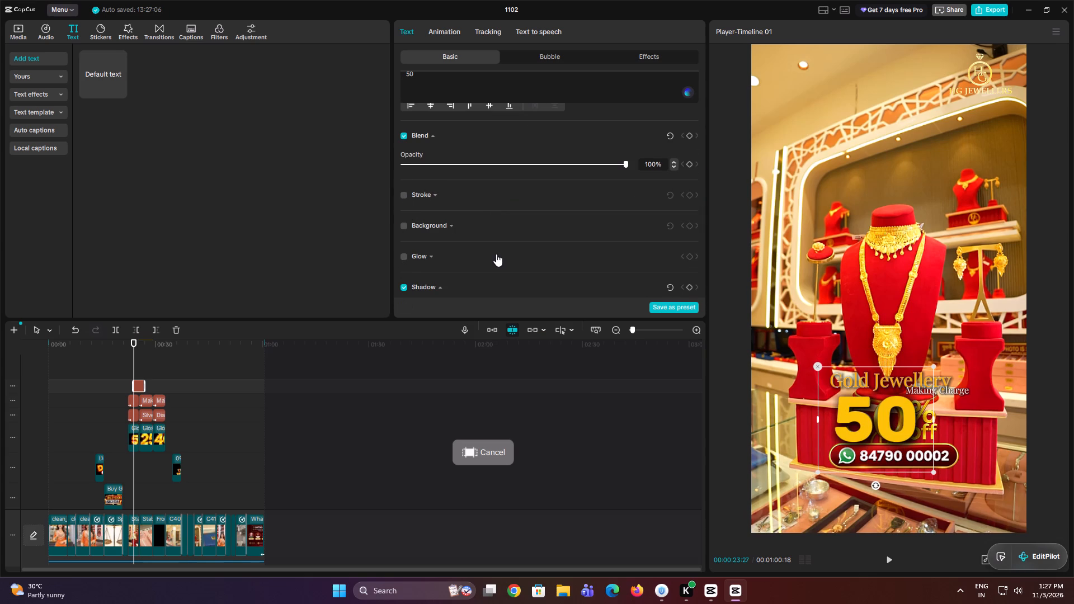
scroll(496, 254, "down", 1)
scroll(444, 215, "down", 1)
left_click_drag(597, 233, 572, 233)
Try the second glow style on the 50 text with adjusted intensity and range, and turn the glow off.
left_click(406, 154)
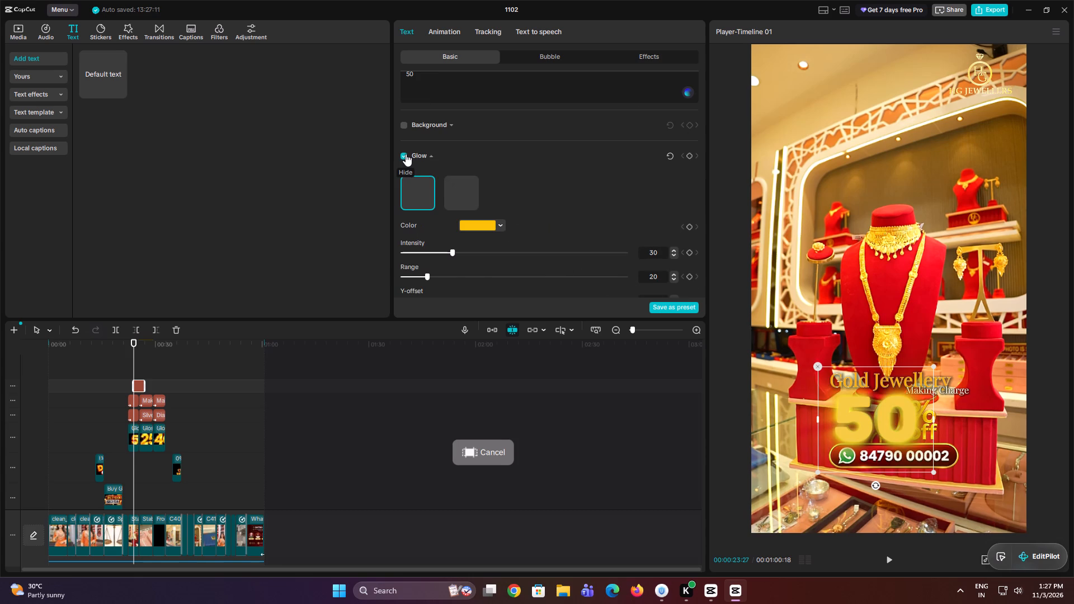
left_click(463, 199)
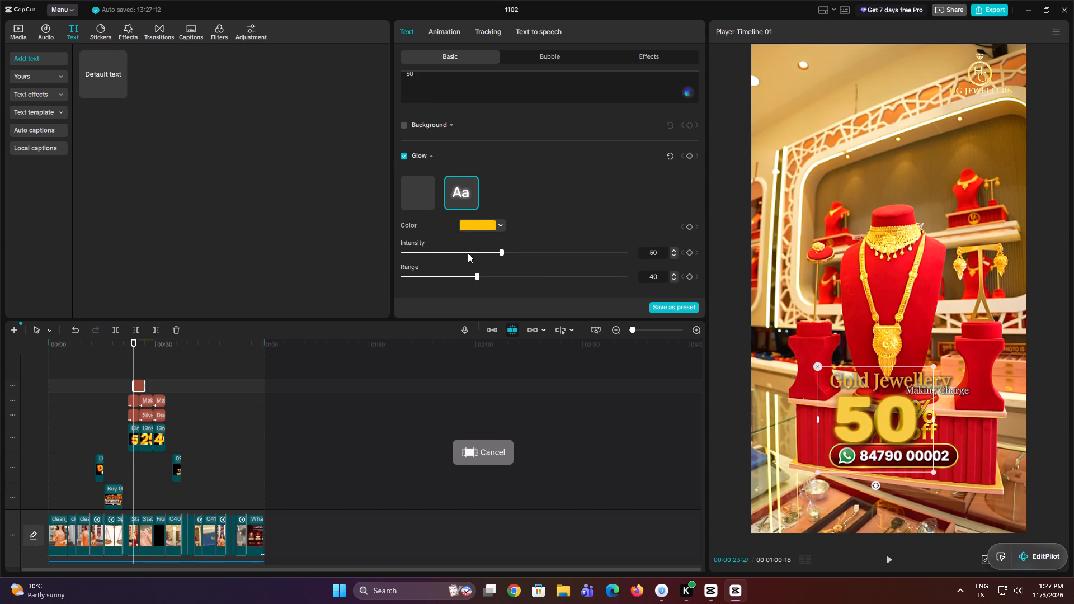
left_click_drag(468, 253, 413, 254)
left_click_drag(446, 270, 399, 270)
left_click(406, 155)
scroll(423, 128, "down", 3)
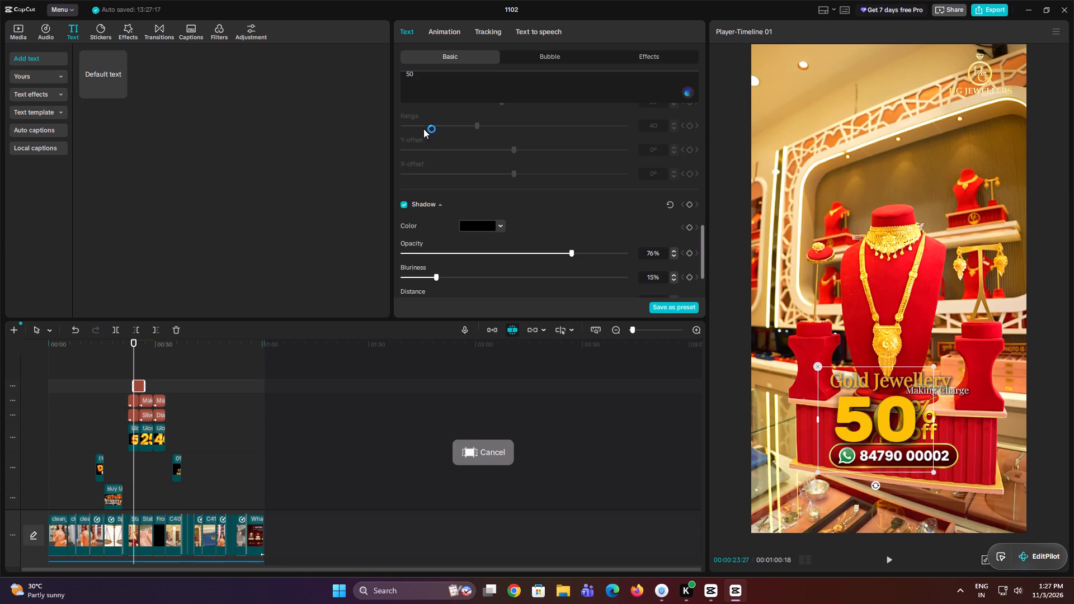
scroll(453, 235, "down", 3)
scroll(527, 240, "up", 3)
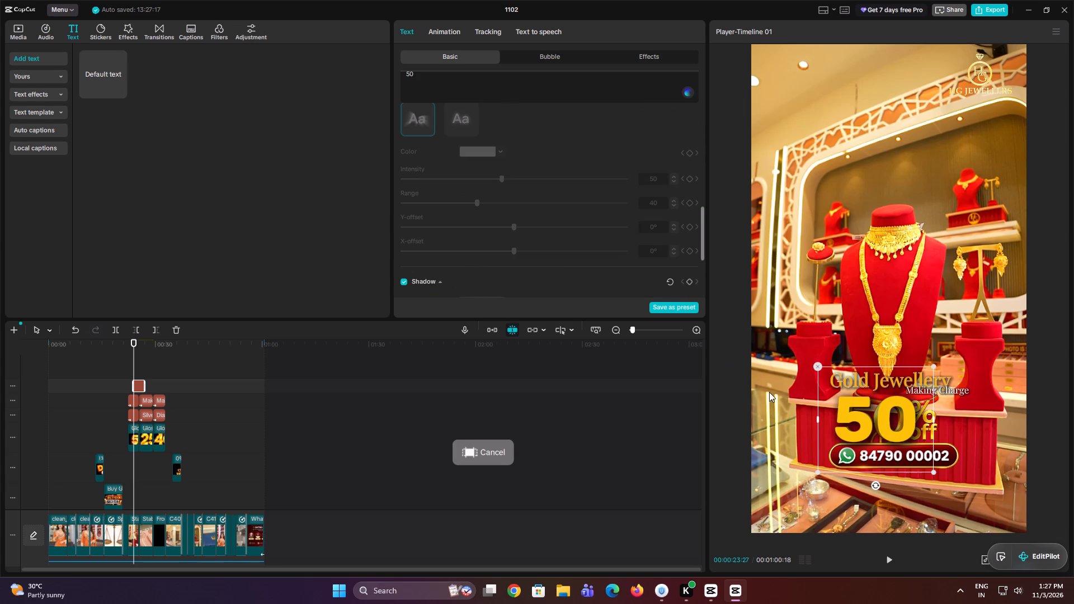
Move the 50 text up over the necklace, above the Gold Jewellery heading.
left_click_drag(875, 409, 861, 306)
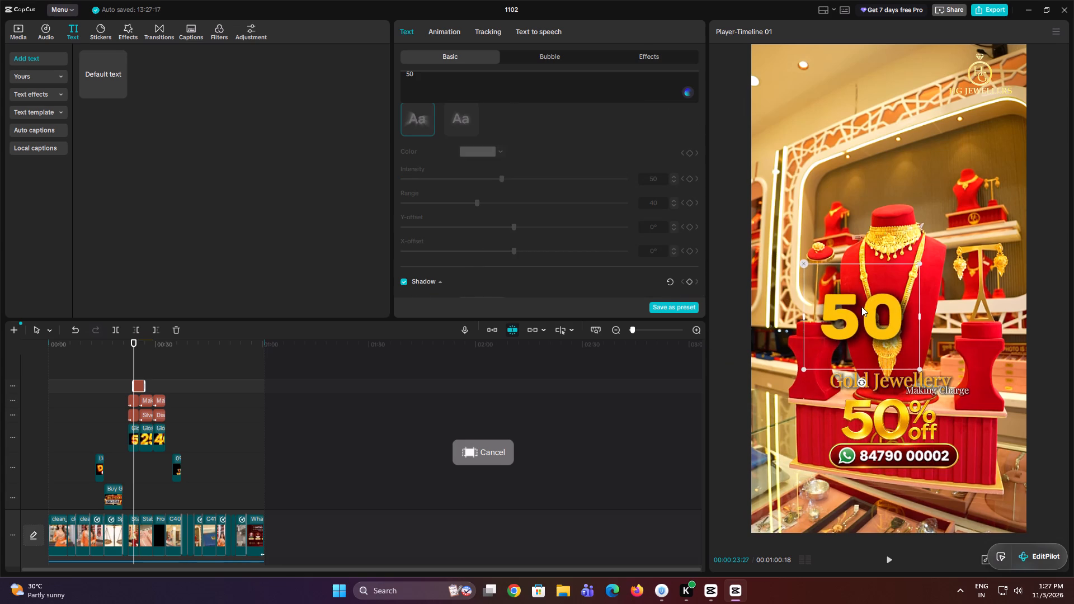
left_click_drag(861, 306, 872, 308)
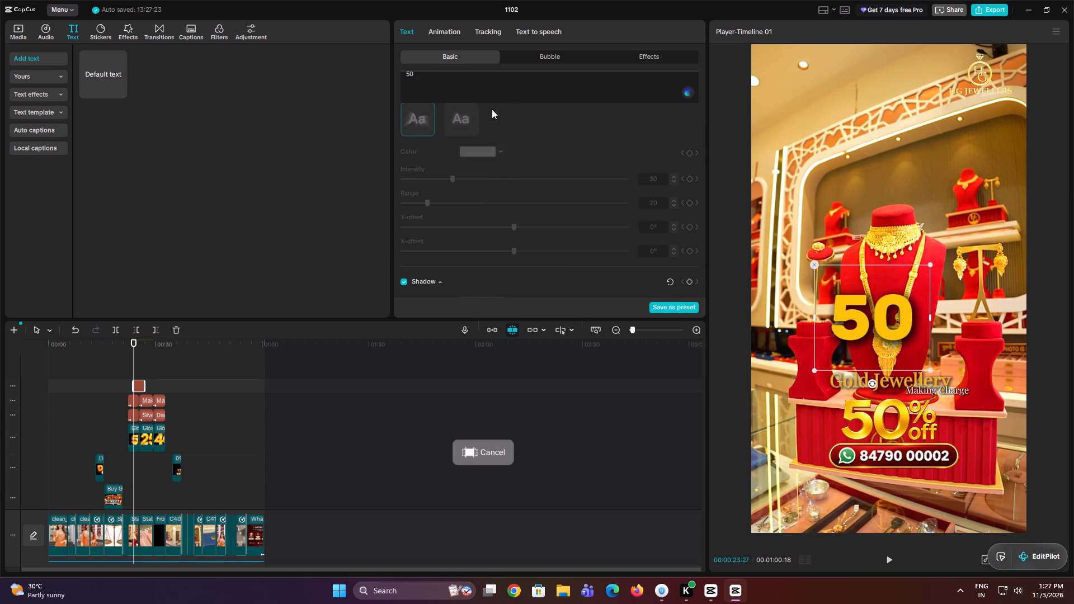
Change the font of the 50 text to Oranienbaum.
scroll(491, 149, "up", 15)
left_click(495, 129)
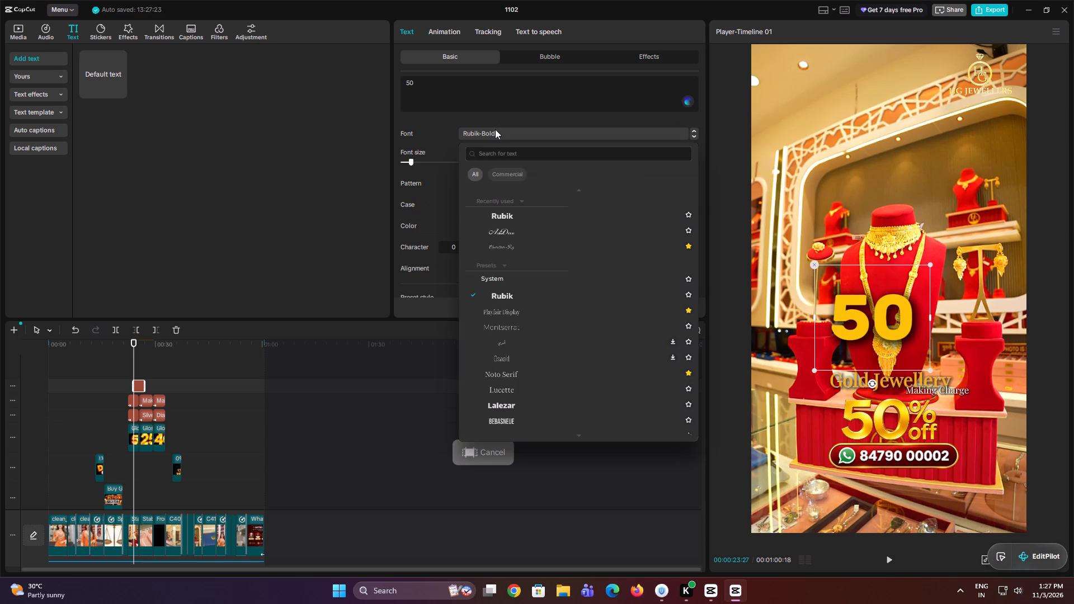
scroll(560, 417, "down", 6)
scroll(548, 296, "down", 4)
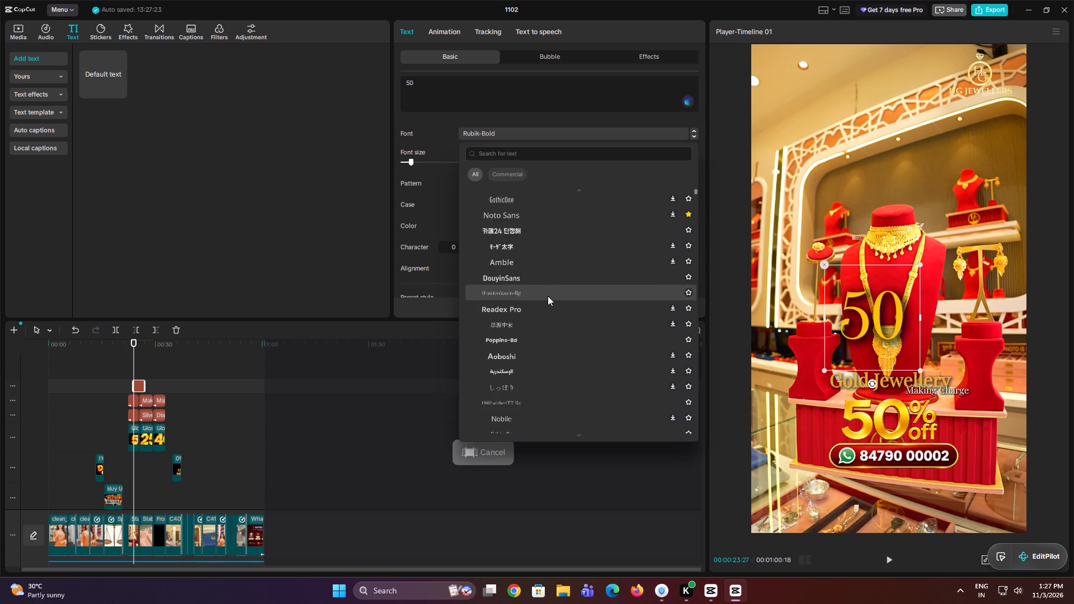
left_click(548, 296)
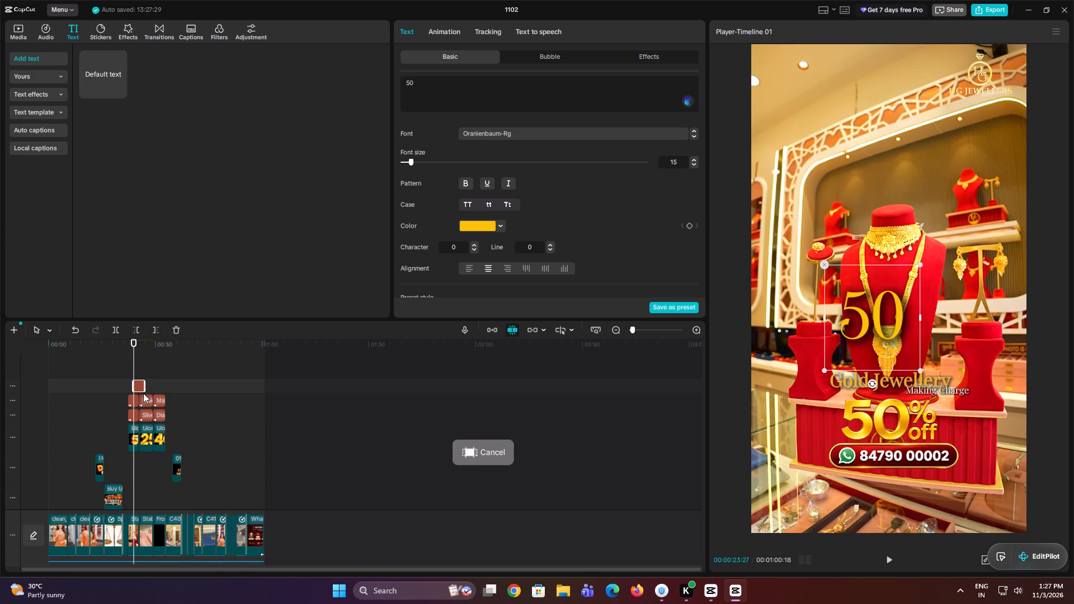
Extend the start of the 50 text clip back to the Buy graphic clip's start and duplicate it onto the track above.
left_click_drag(134, 383, 108, 381)
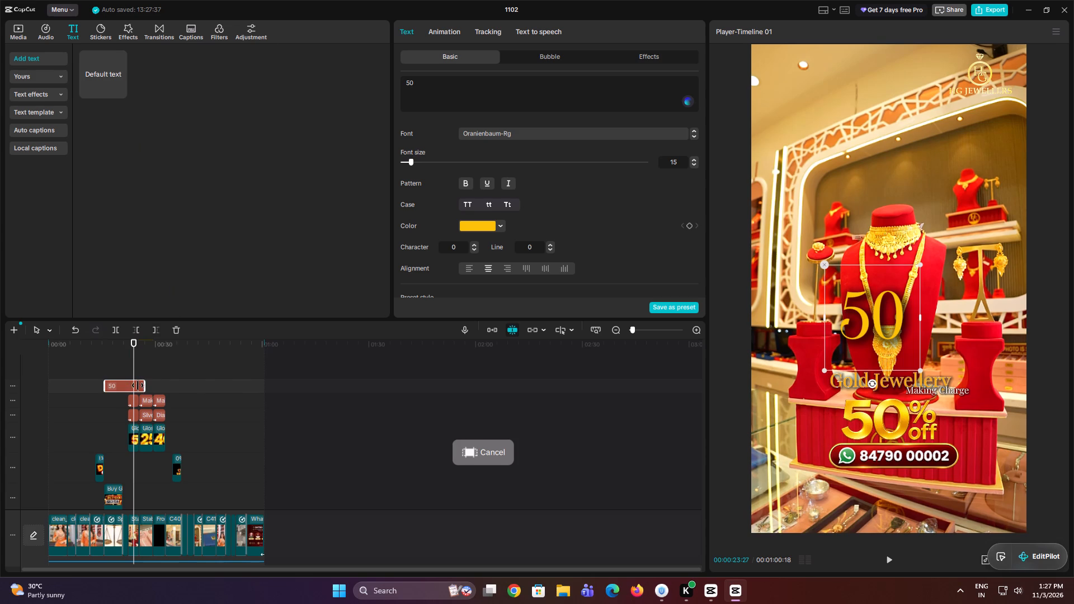
left_click_drag(138, 385, 136, 372, "alt")
left_click(138, 380)
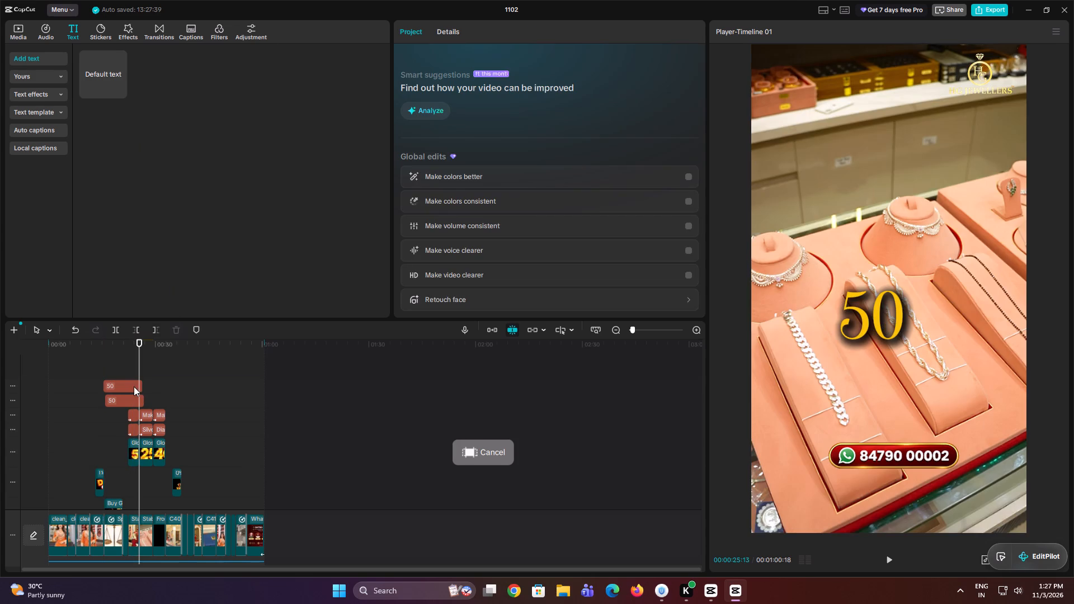
Replace the wording of the upper duplicate 50 text with % and off on two separate lines.
left_click(134, 386)
left_click_drag(440, 86, 281, 54)
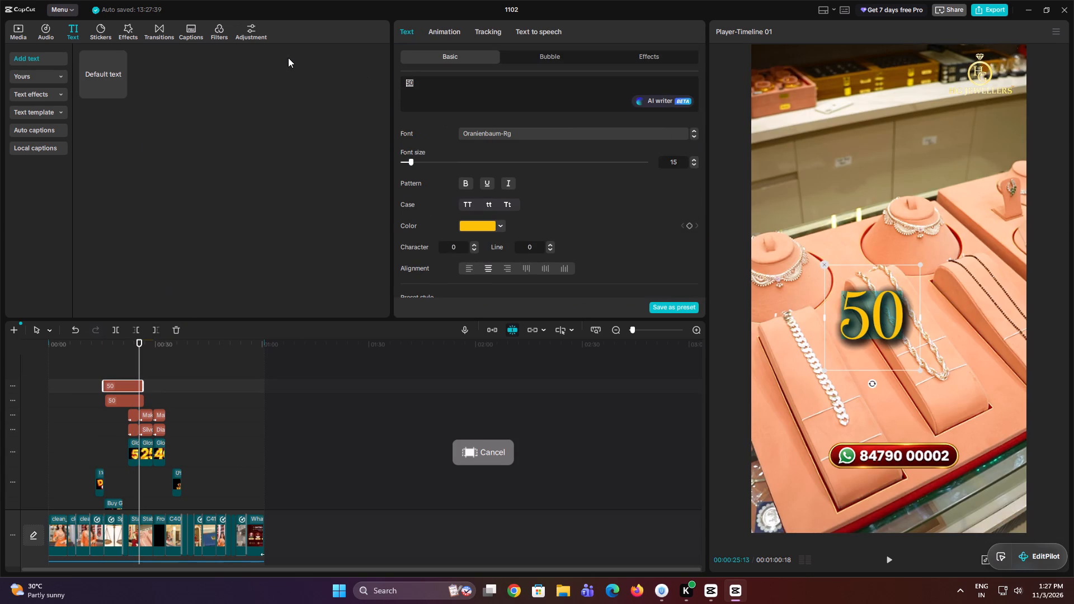
left_click_drag(140, 353, 135, 353)
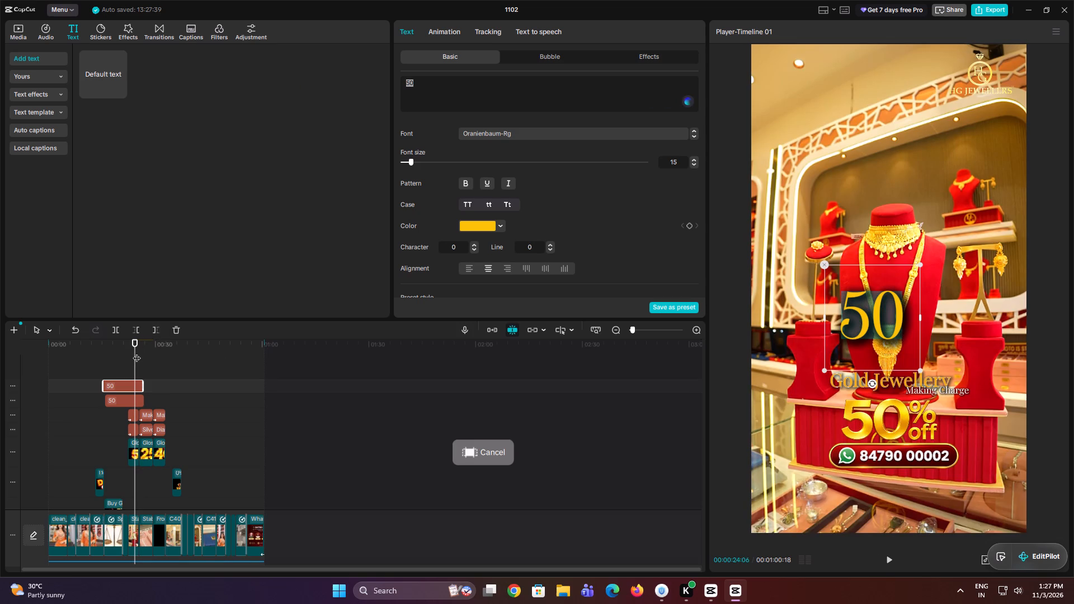
key("shift+dollar")
left_click(430, 84)
key("BackSpace")
key("BackSpace")
key("BackSpace")
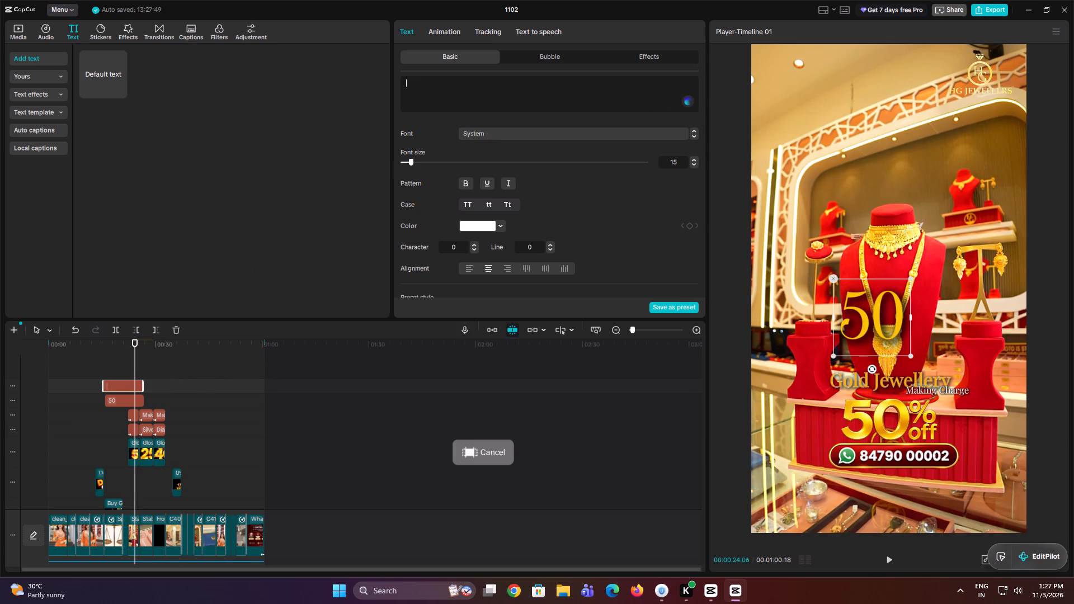
key("shift+percent")
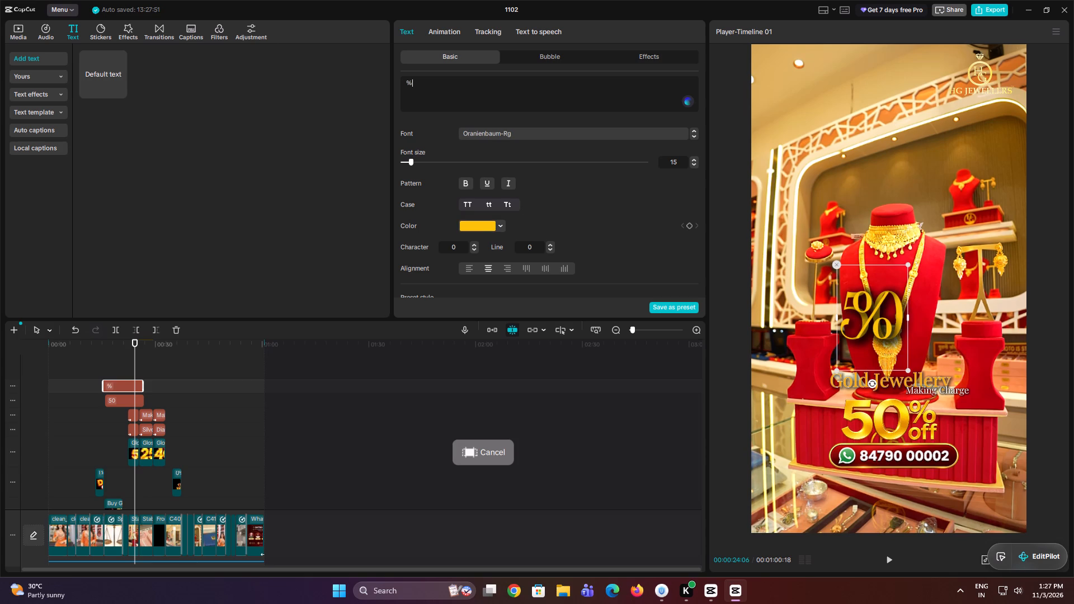
key("Return")
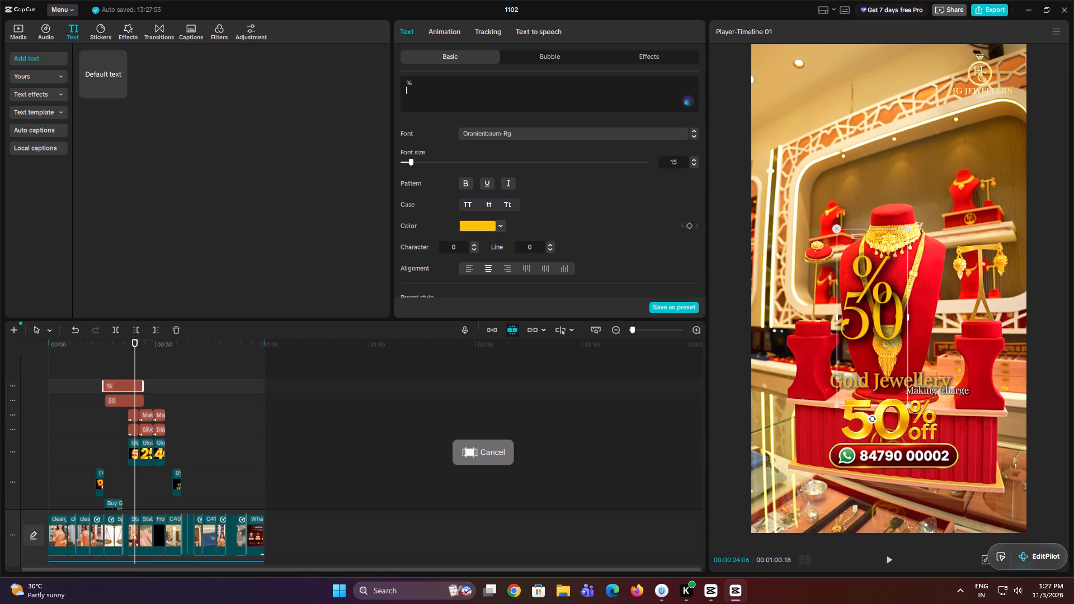
key("o")
type("ff")
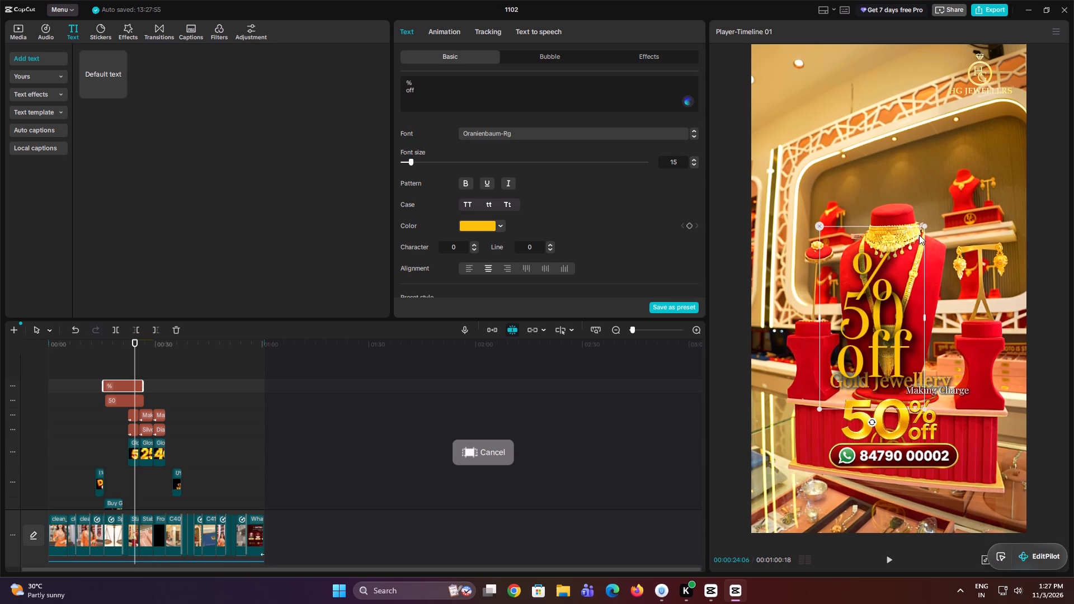
Tighten the line spacing of the % off text to -6.
triple_click(552, 248)
triple_click(552, 248)
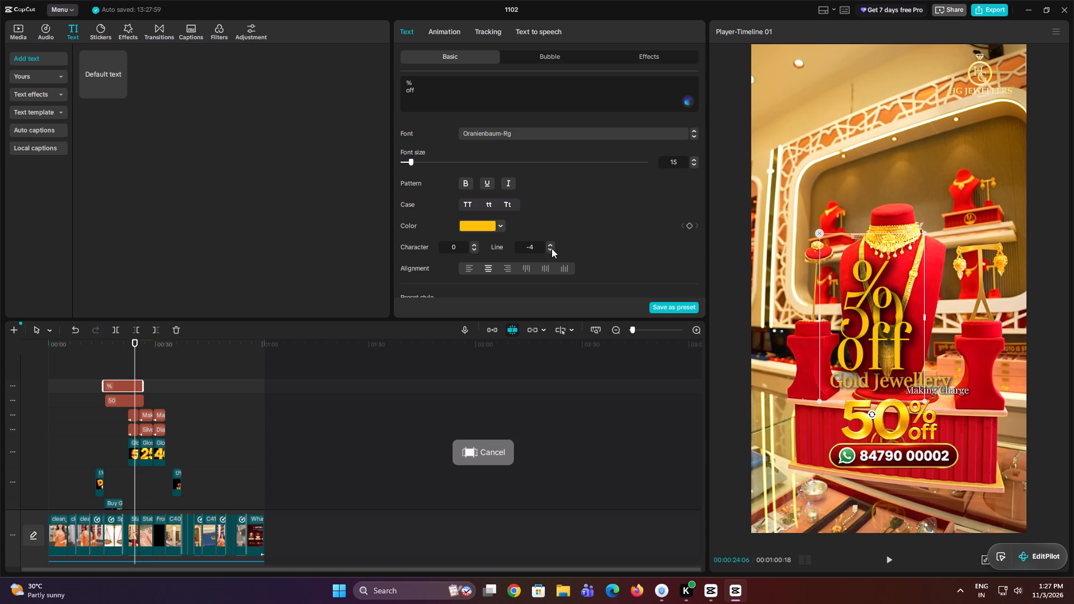
Scale the % off text down to about half size and place it directly beside the 50, over the necklace display.
left_click_drag(883, 318, 959, 306)
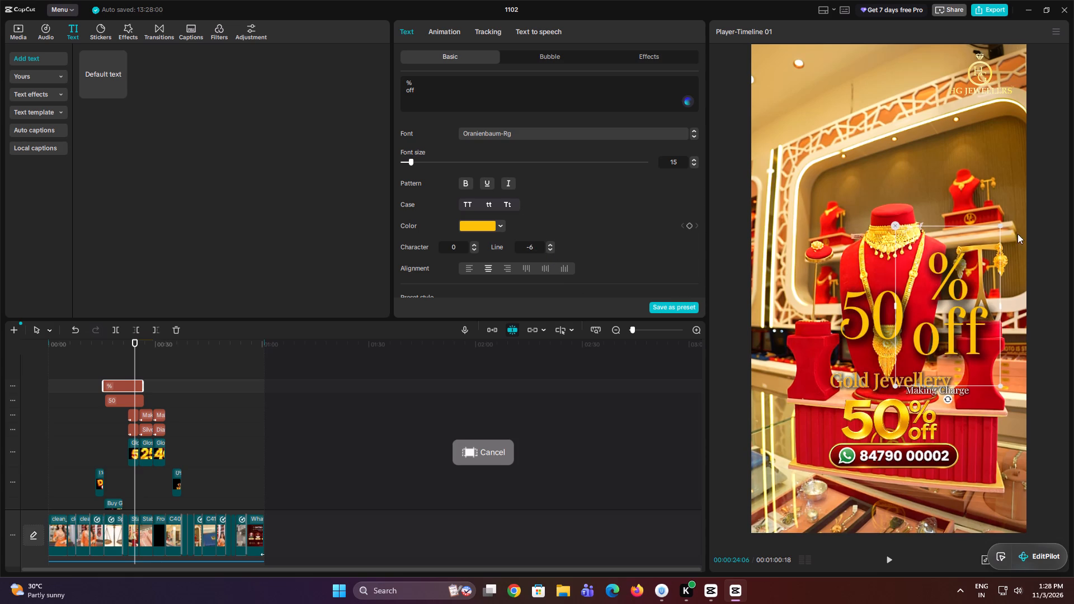
left_click_drag(998, 225, 952, 277)
left_click_drag(949, 293, 926, 311)
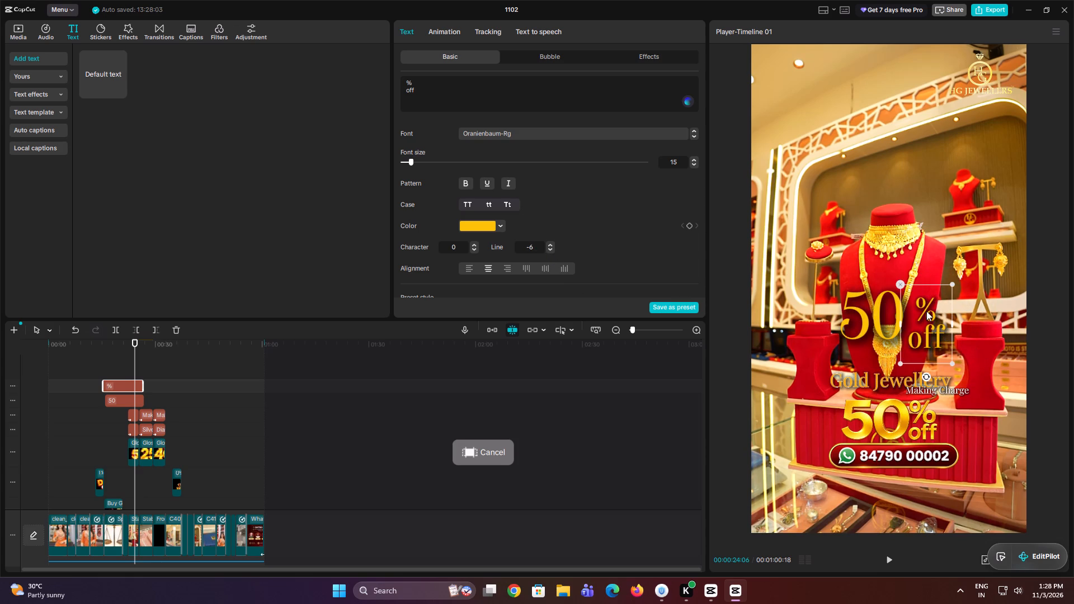
Scale the % off text down slightly and move it snugly against the 50 over the necklace display.
left_click_drag(926, 311, 923, 303)
left_click_drag(949, 277, 943, 282)
left_click(929, 303)
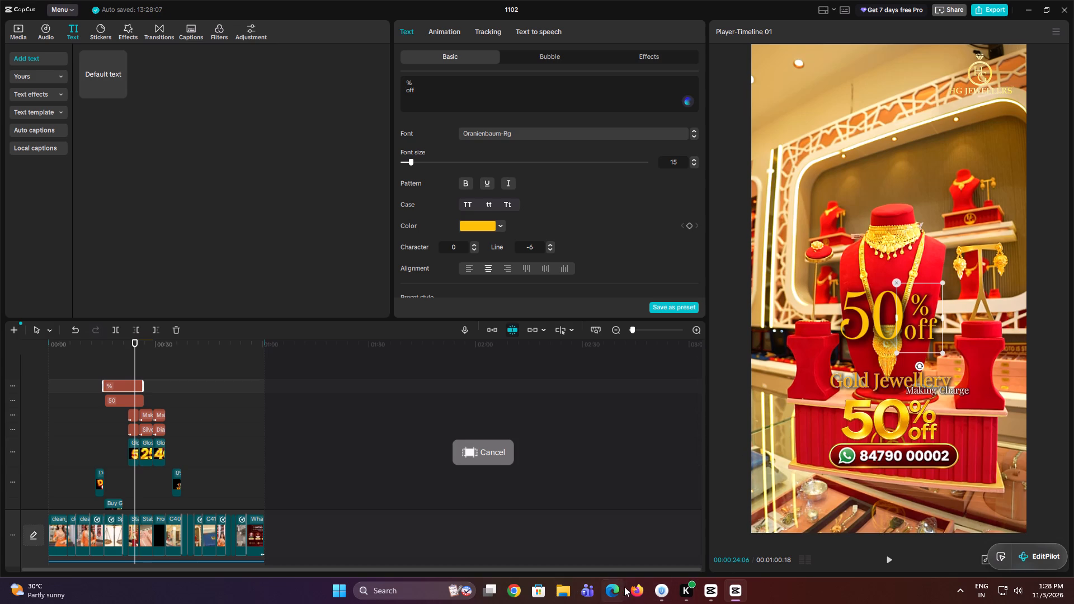
Switch to Google Chrome, bringing up its profile selection.
left_click(516, 585)
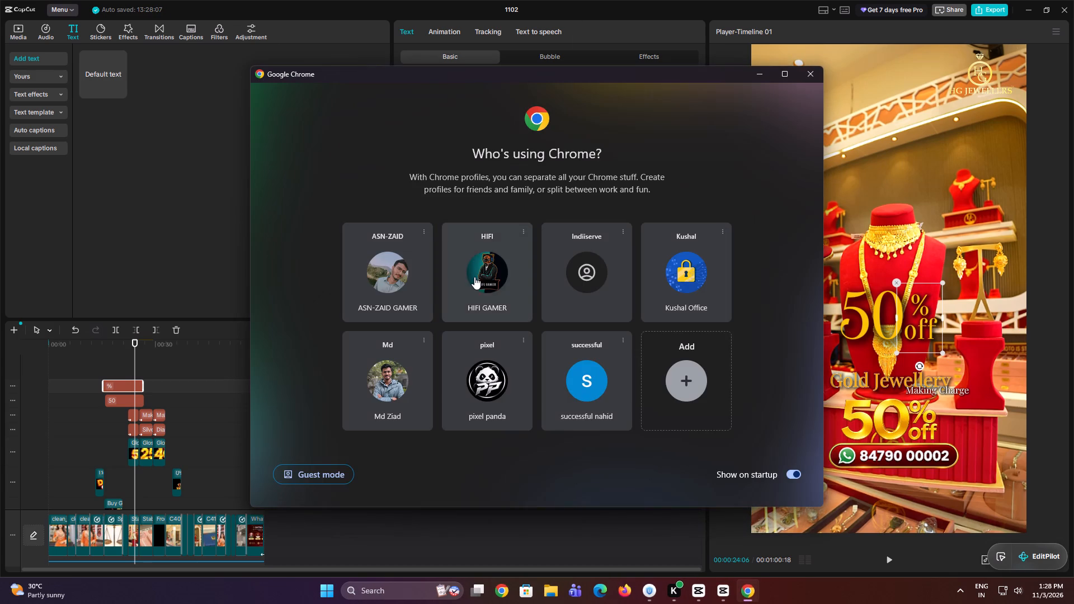
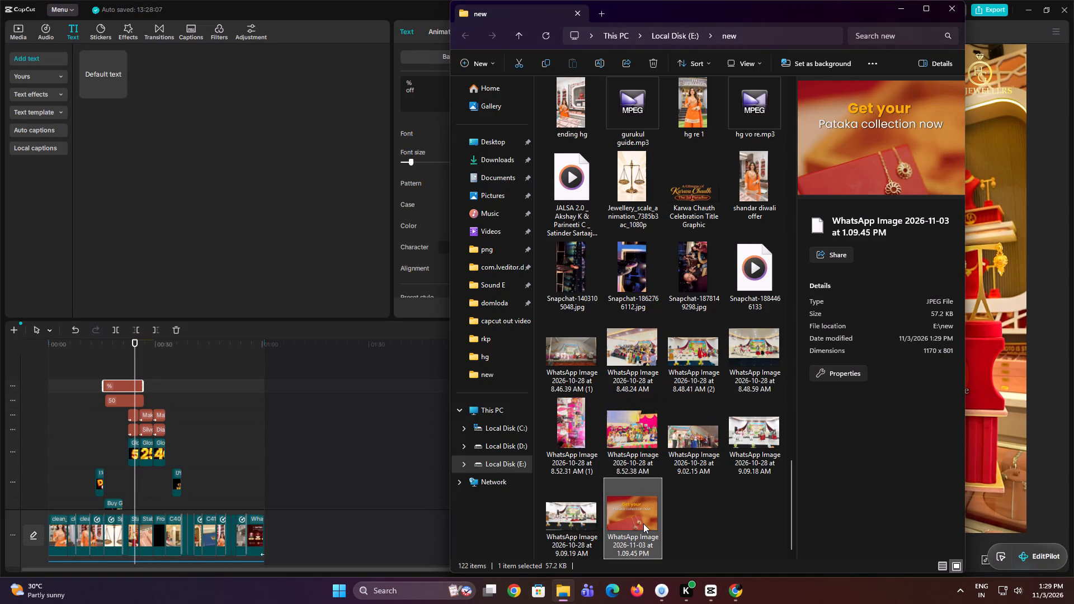
Add the "Get your Pataka collection now" WhatsApp image from the new folder to the timeline, directly below the 50% off logo clip and aligned with its start.
left_click_drag(643, 525, 121, 370)
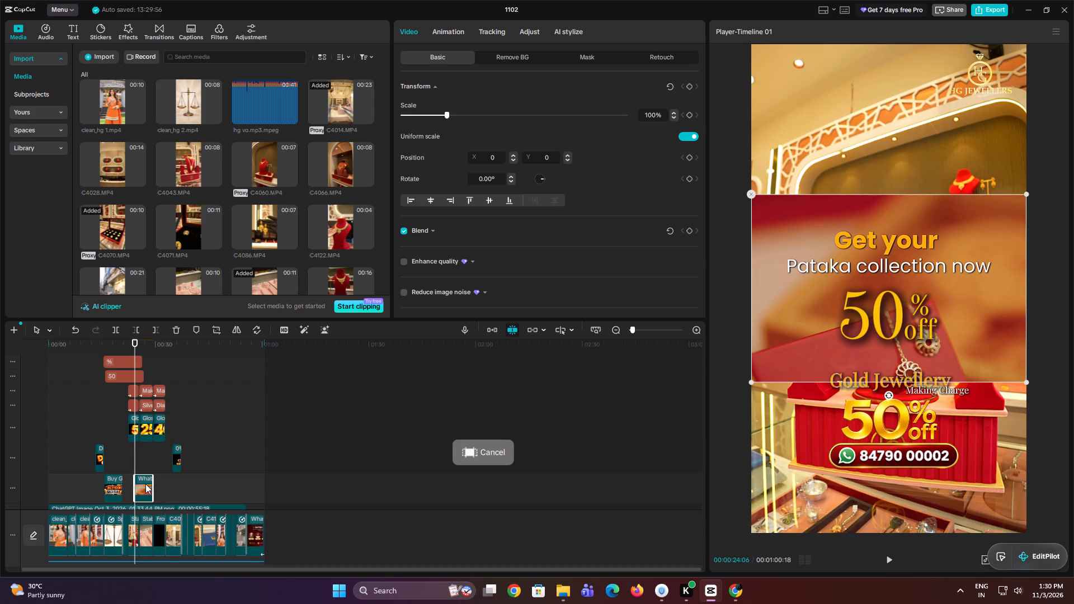
left_click_drag(145, 484, 140, 462)
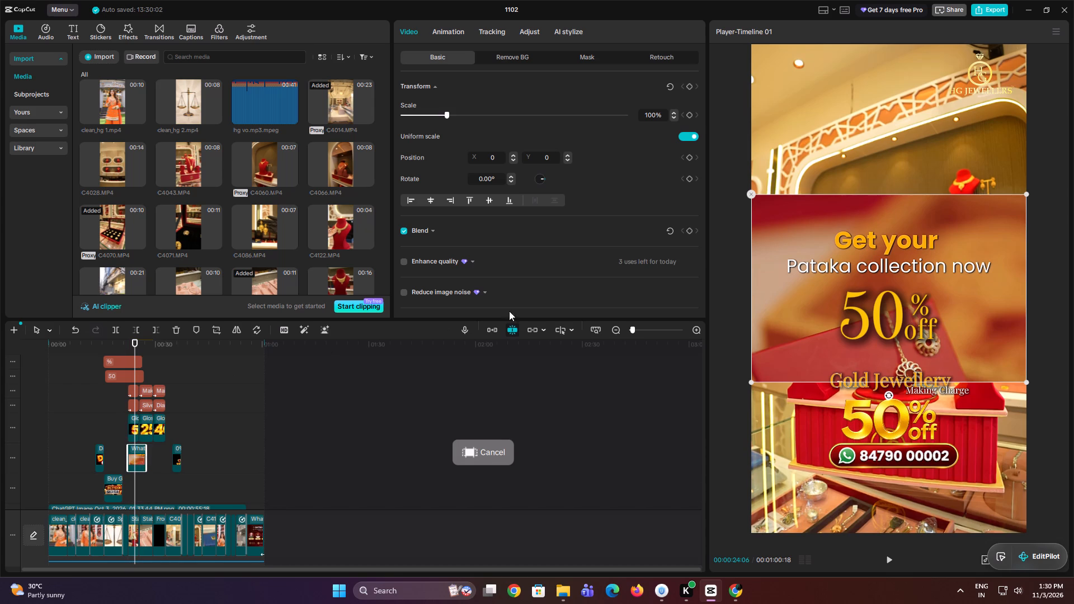
Move the Gold Jewellery text up in the frame, onto the Pataka collection image and over the 50% off text.
left_click_drag(631, 331, 643, 331)
left_click(214, 395)
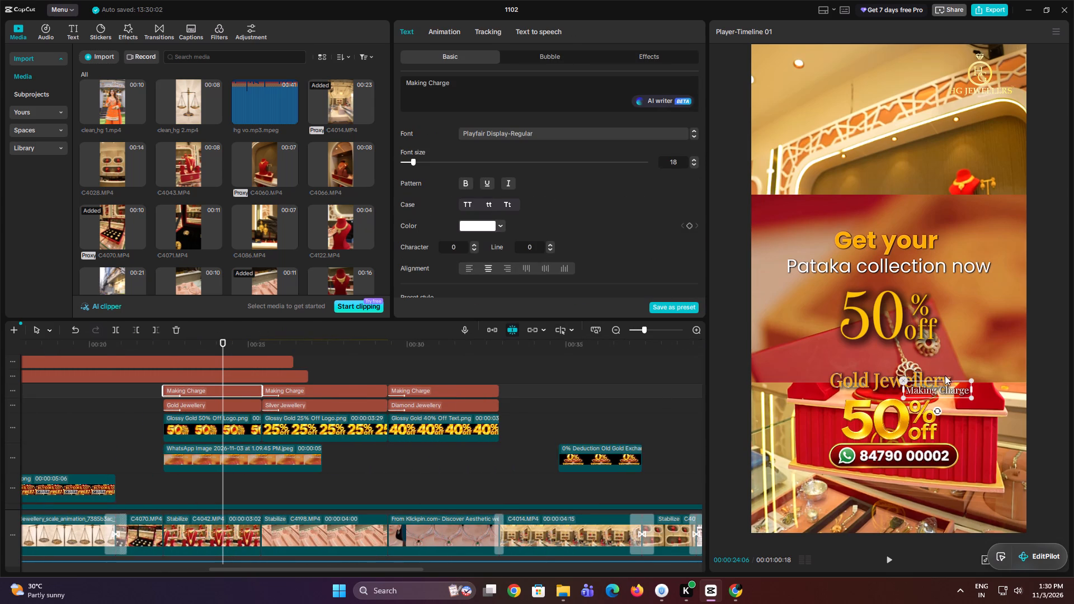
left_click(876, 381)
left_click_drag(869, 381, 888, 291)
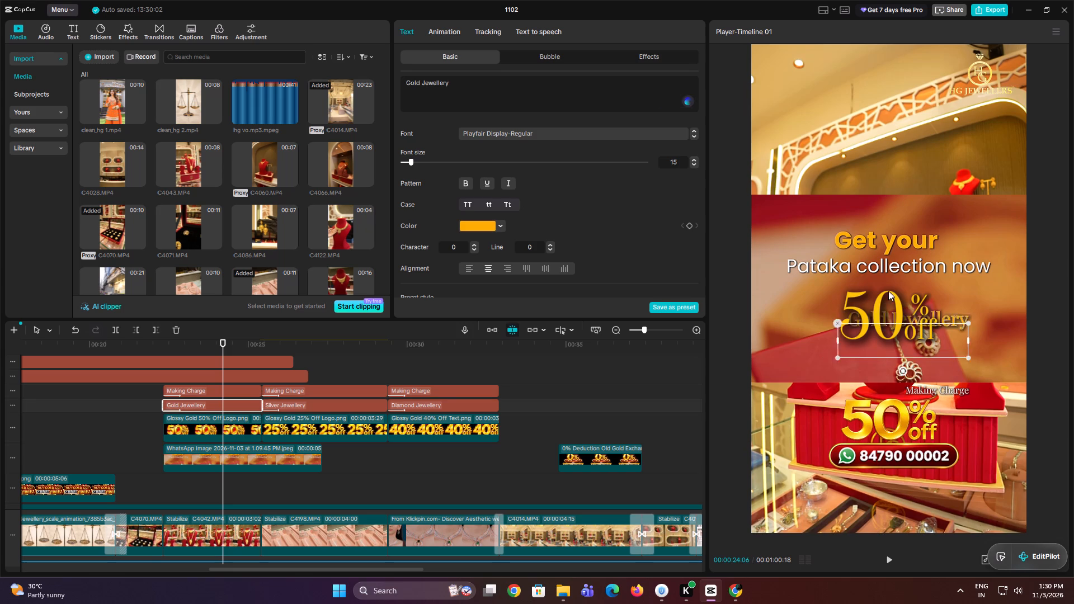
Move the Gold Jewellery text up to the Get your line, centre it horizontally and change its font to Poppins.
left_click_drag(888, 291, 871, 223)
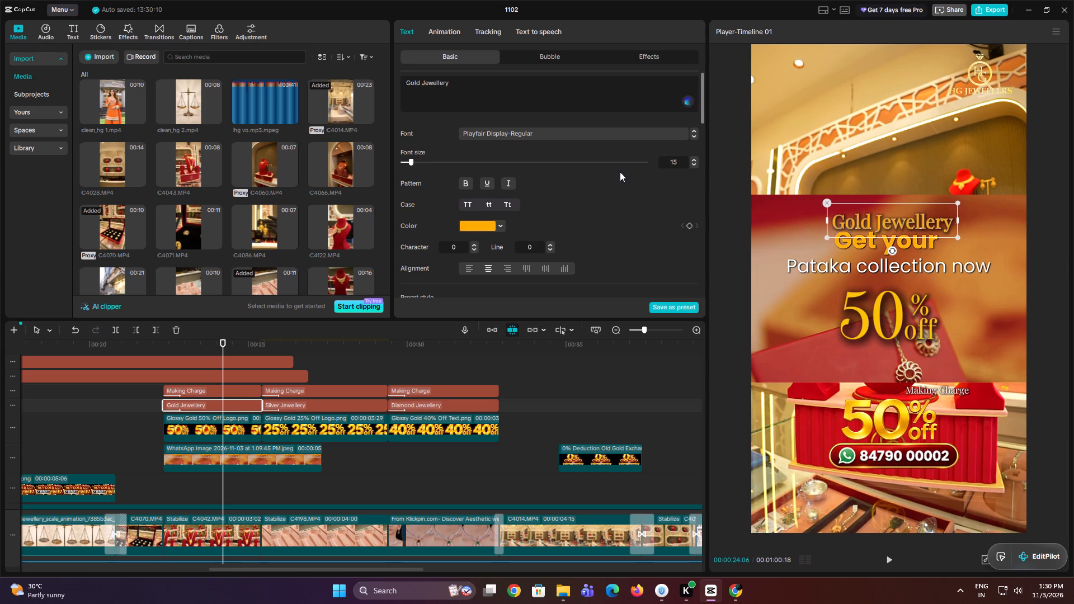
left_click(540, 135)
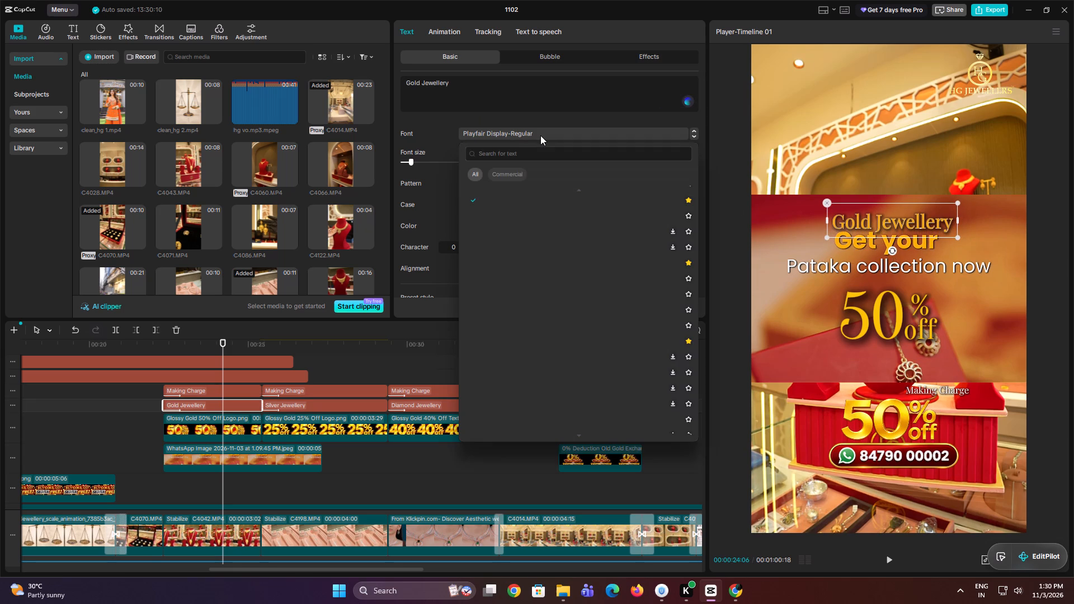
scroll(526, 320, "up", 13)
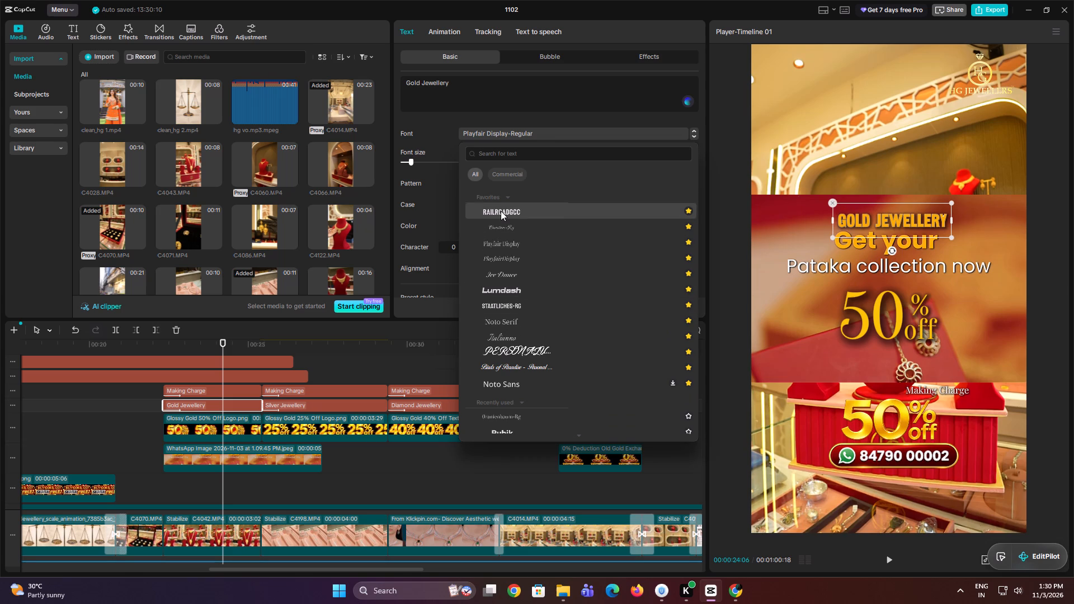
left_click(514, 155)
type("po")
type("pp")
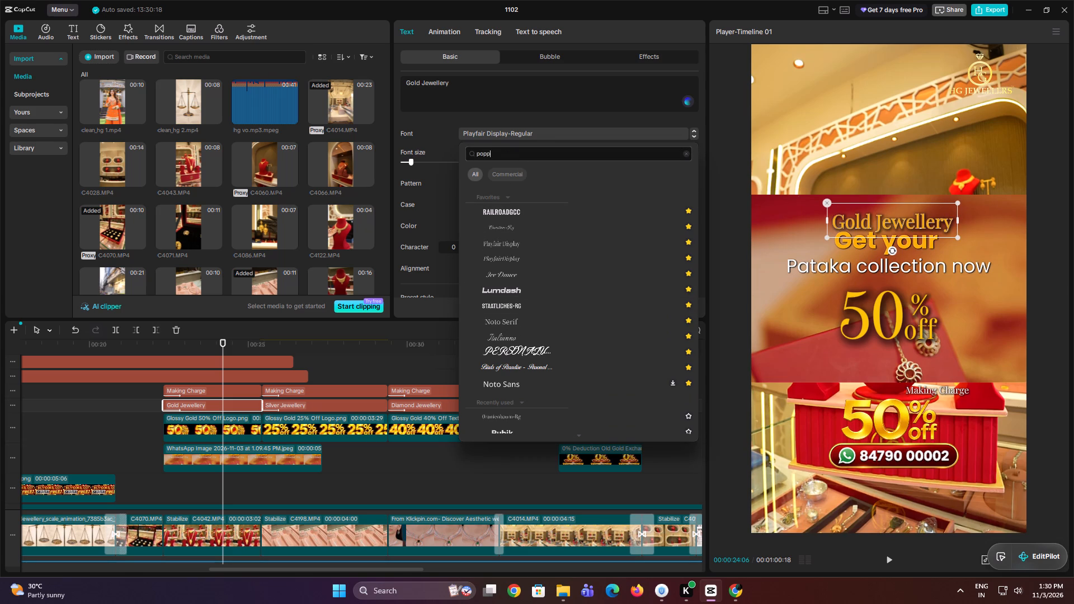
type("in")
key("c")
key("Return")
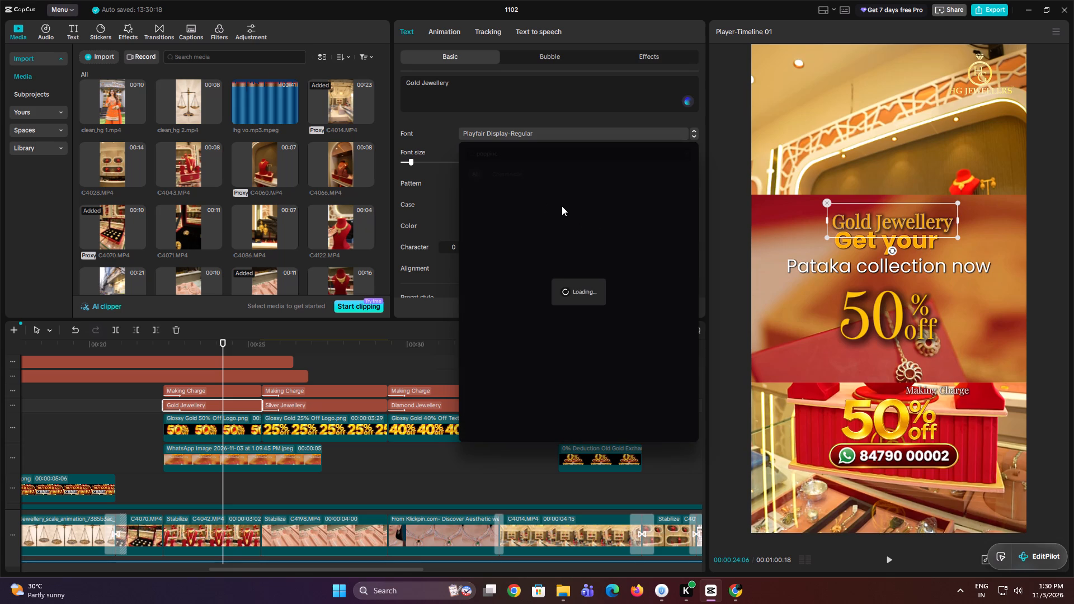
left_click(562, 206)
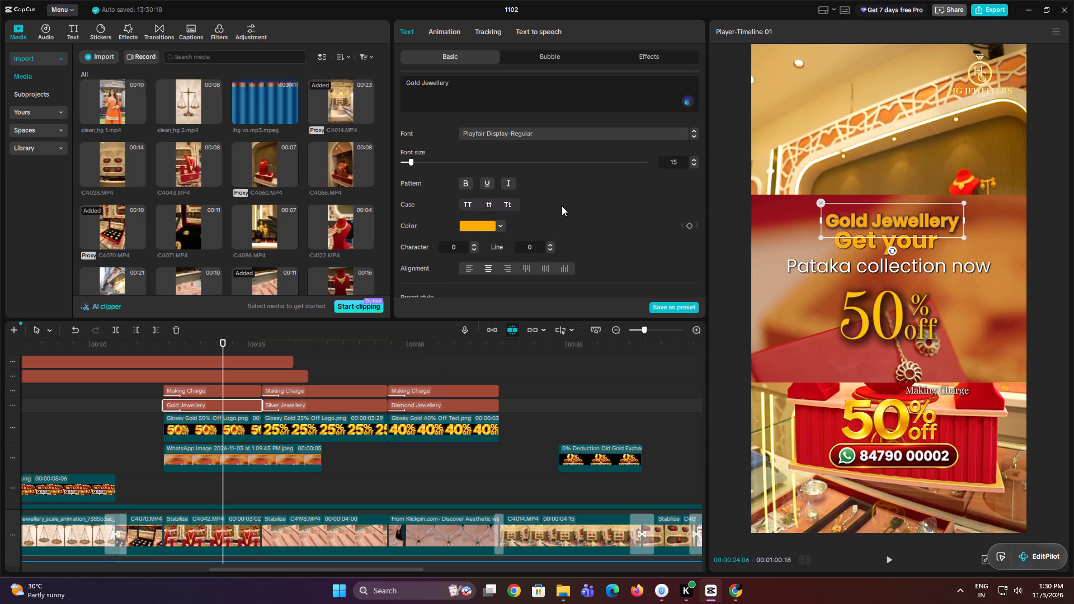
left_click(889, 226)
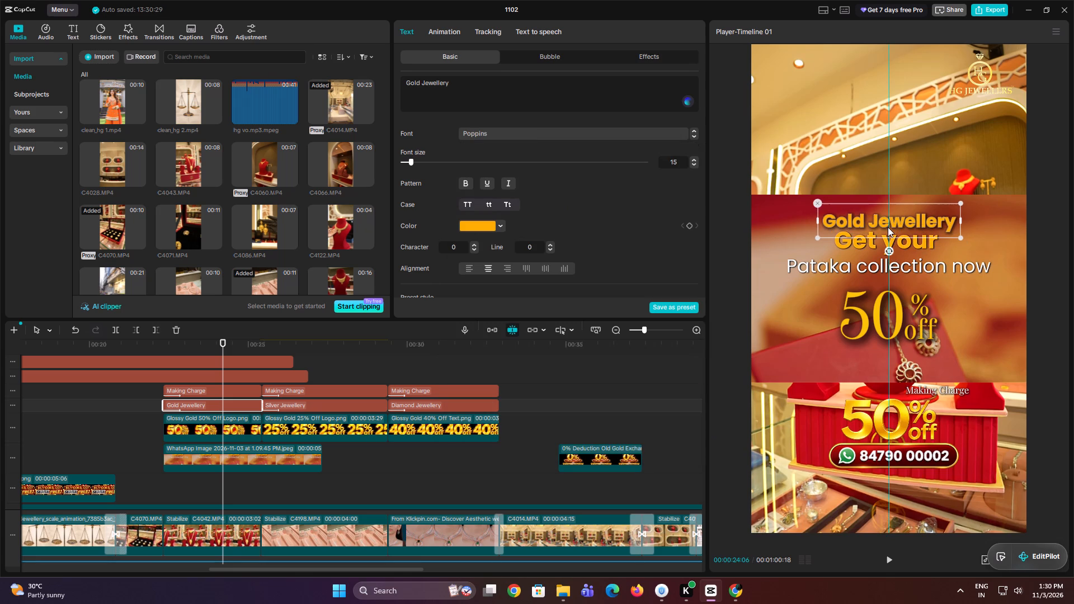
Convert the Gold Jewellery text to uppercase and place it centred over the Get your line.
left_click(466, 201)
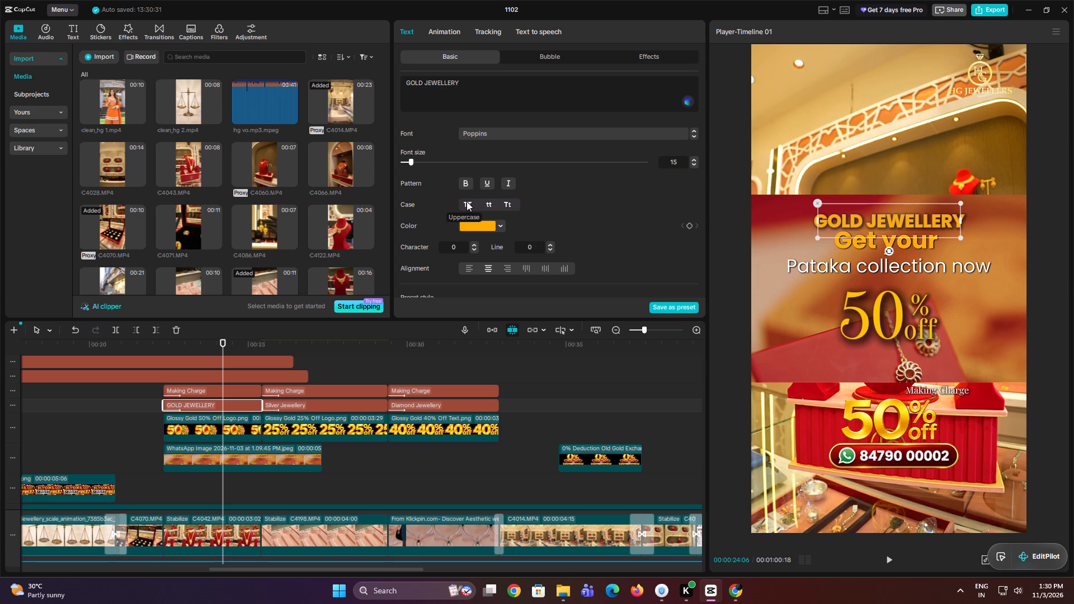
left_click_drag(913, 224, 916, 237)
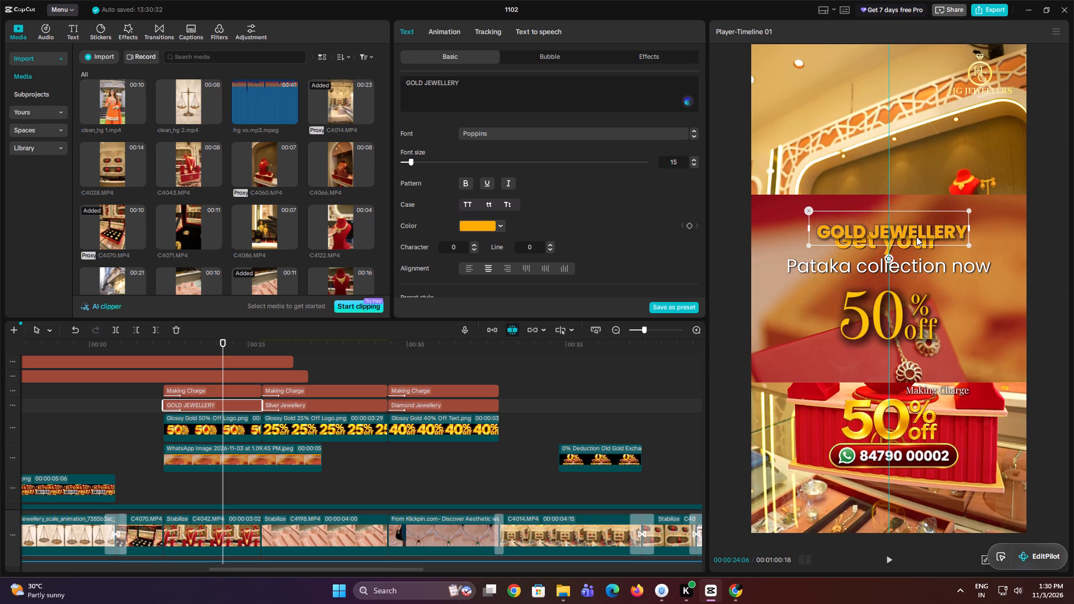
left_click_drag(916, 237, 914, 236)
Turn off the stroke on the Gold Jewellery text.
scroll(526, 242, "down", 9)
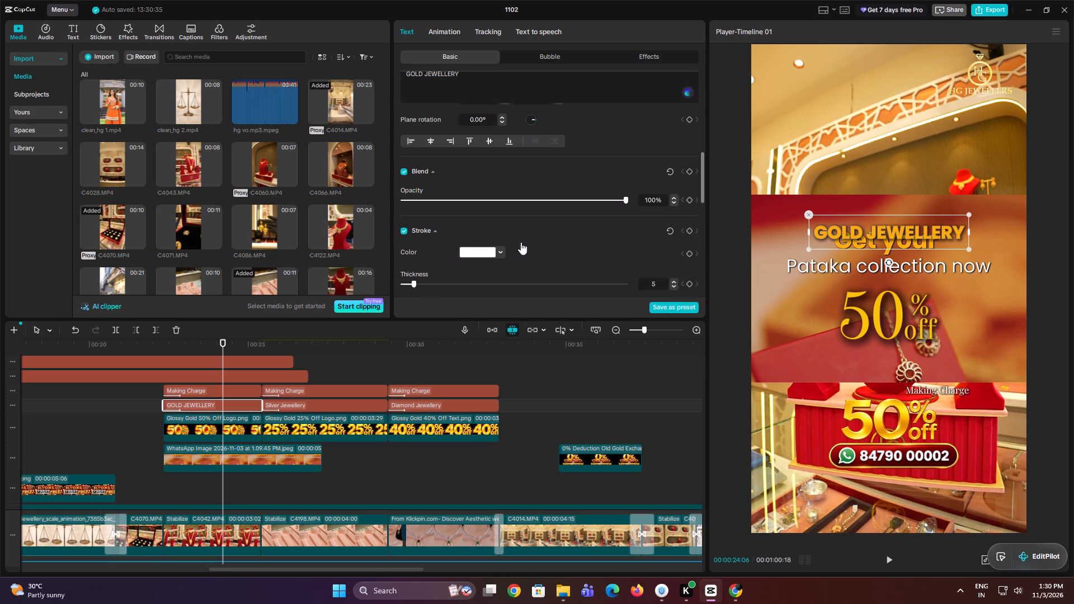
left_click(407, 135)
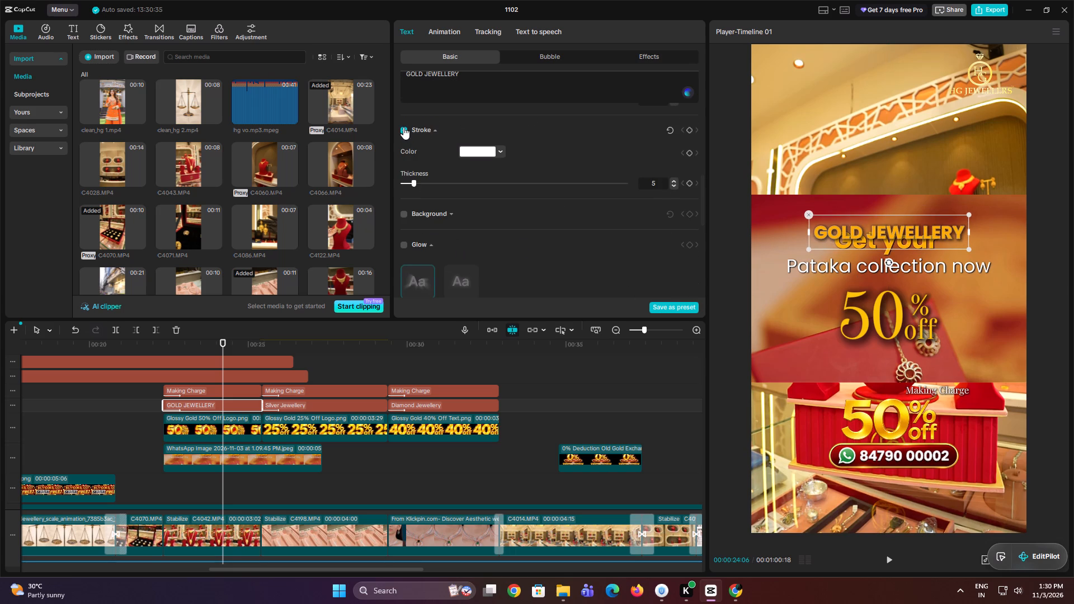
left_click(403, 127)
scroll(524, 186, "up", 5)
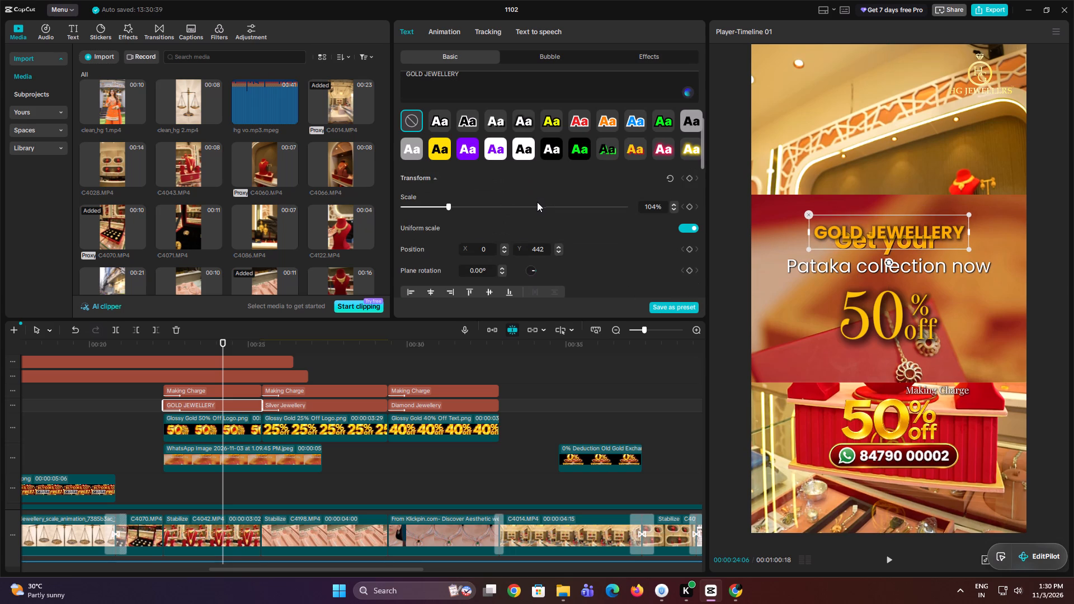
Set the Gold Jewellery text's shadow opacity to 65% and lower its blurriness to about 2%.
scroll(463, 189, "down", 10)
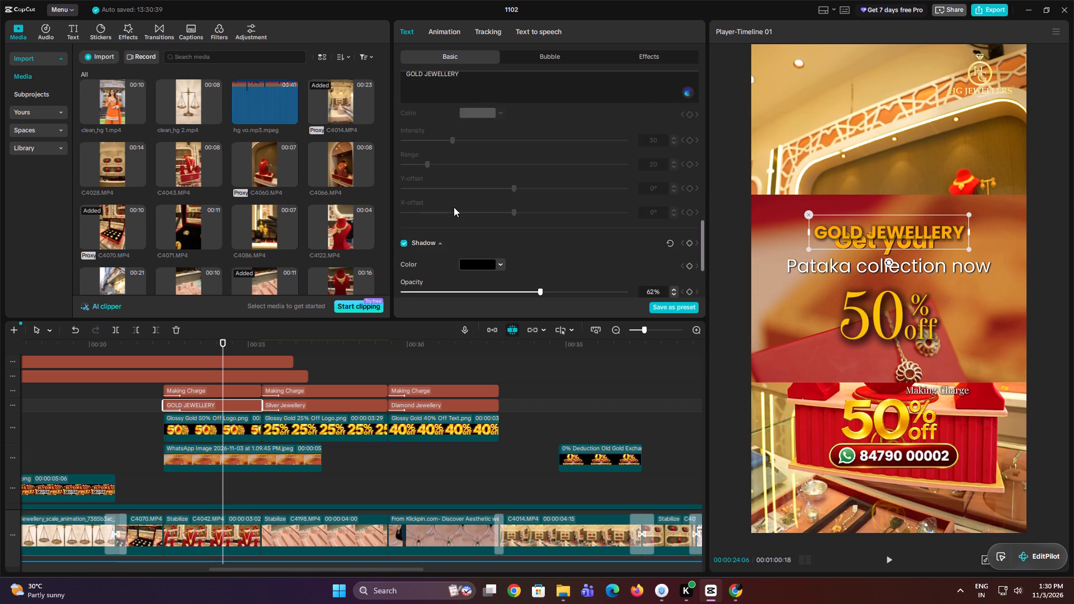
left_click_drag(528, 242, 576, 262)
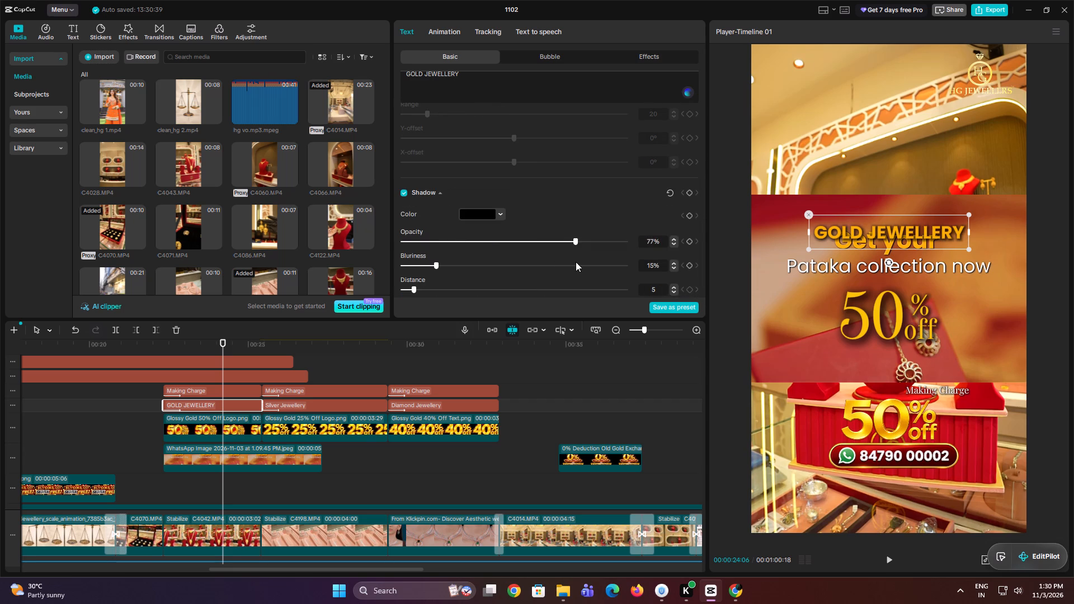
left_click_drag(576, 262, 547, 262)
left_click_drag(437, 266, 409, 266)
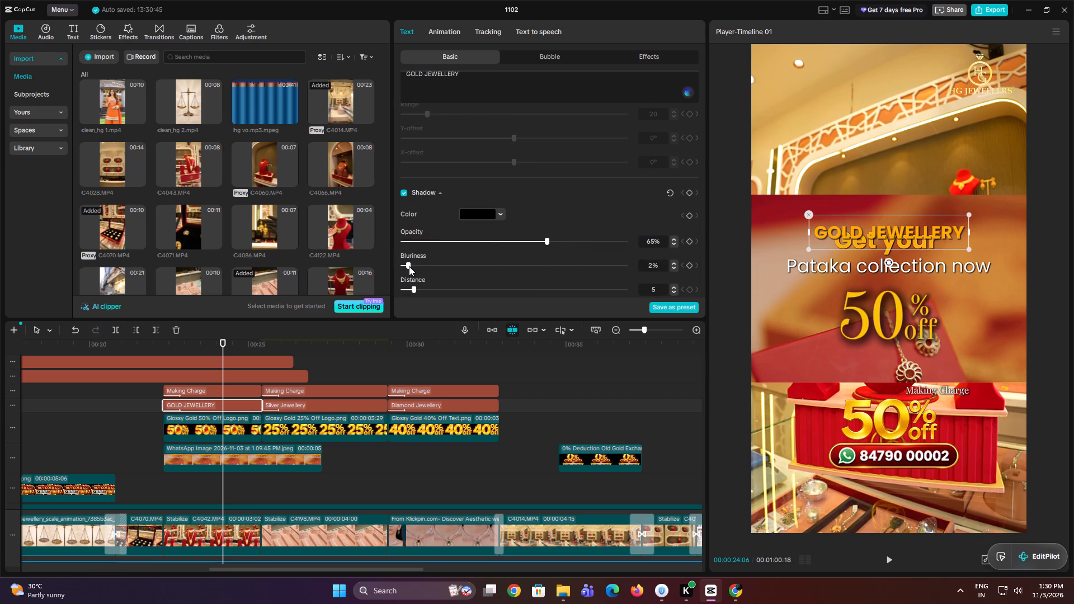
left_click_drag(409, 266, 411, 266)
Switch the Gold Jewellery text to title case and enlarge it slightly over the Get your line.
scroll(546, 223, "up", 14)
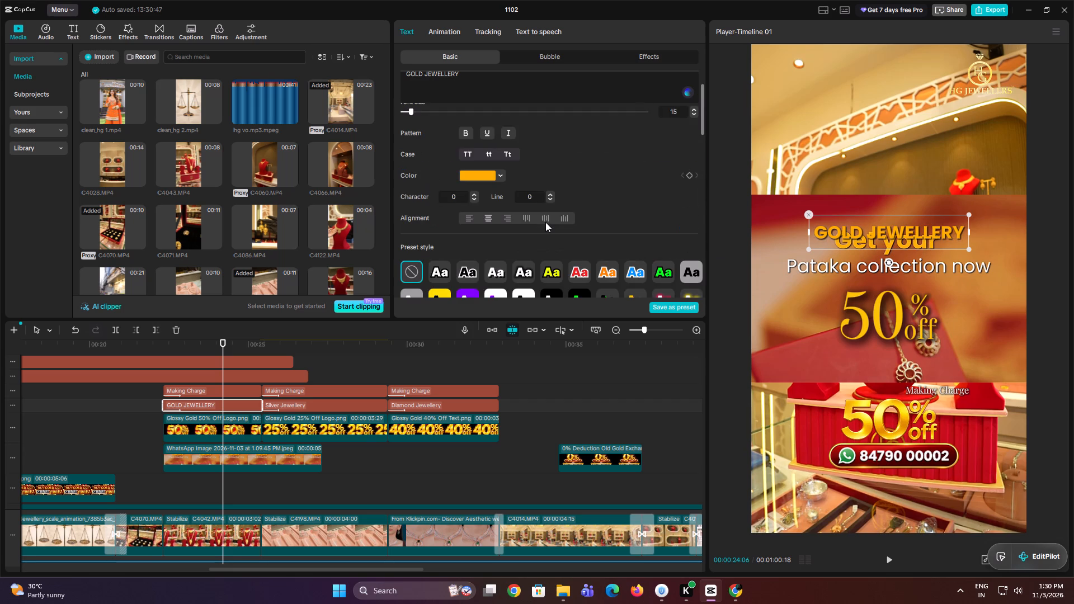
left_click(506, 201)
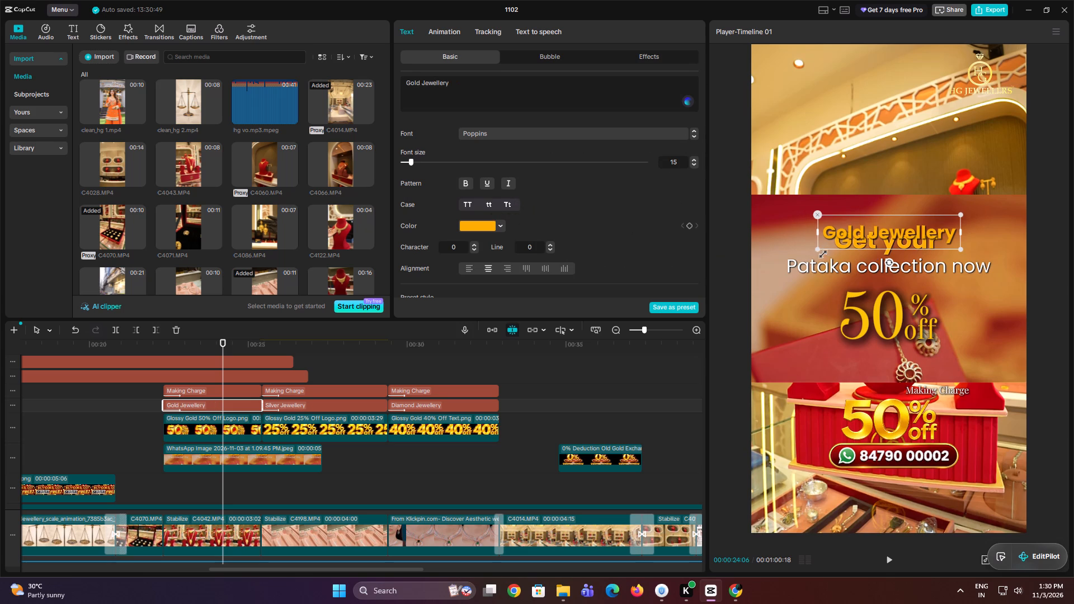
left_click_drag(821, 247, 807, 258)
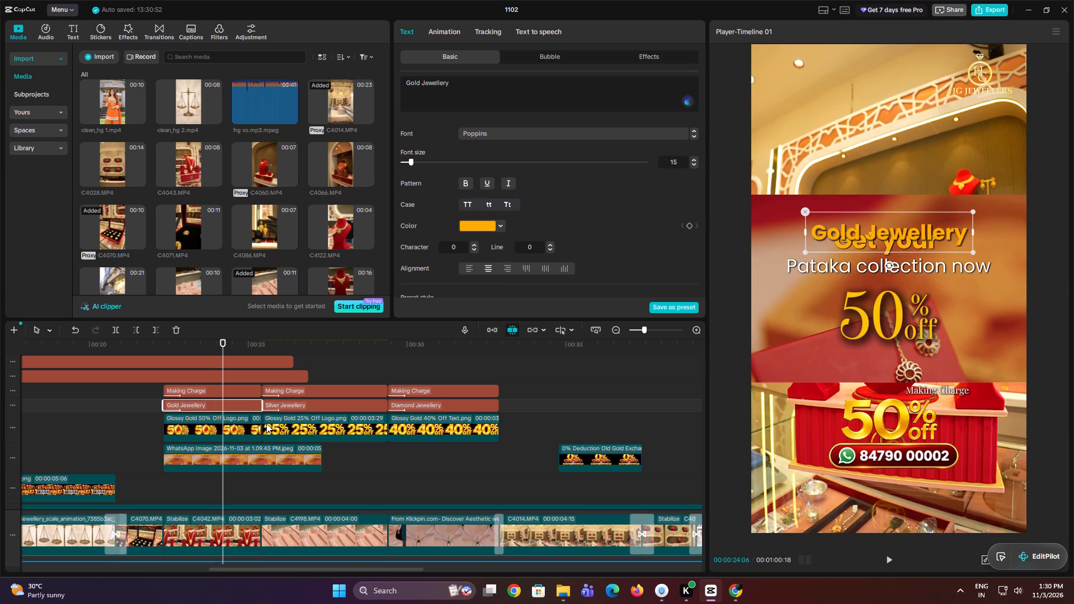
Move the first Making Charge text to just below Gold Jewellery, centred, and enlarge it to 112% scale.
left_click(215, 393)
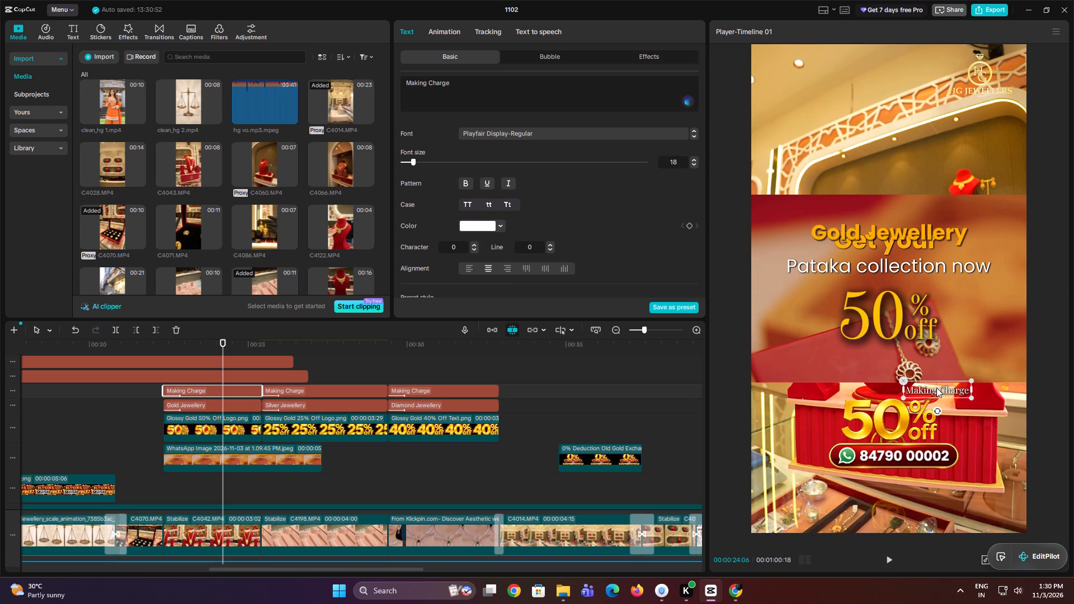
left_click_drag(936, 388, 892, 268)
left_click_drag(858, 275, 776, 307)
left_click_drag(883, 285, 879, 292)
Change the Making Charge text's font to Montserrat-Light.
left_click(567, 136)
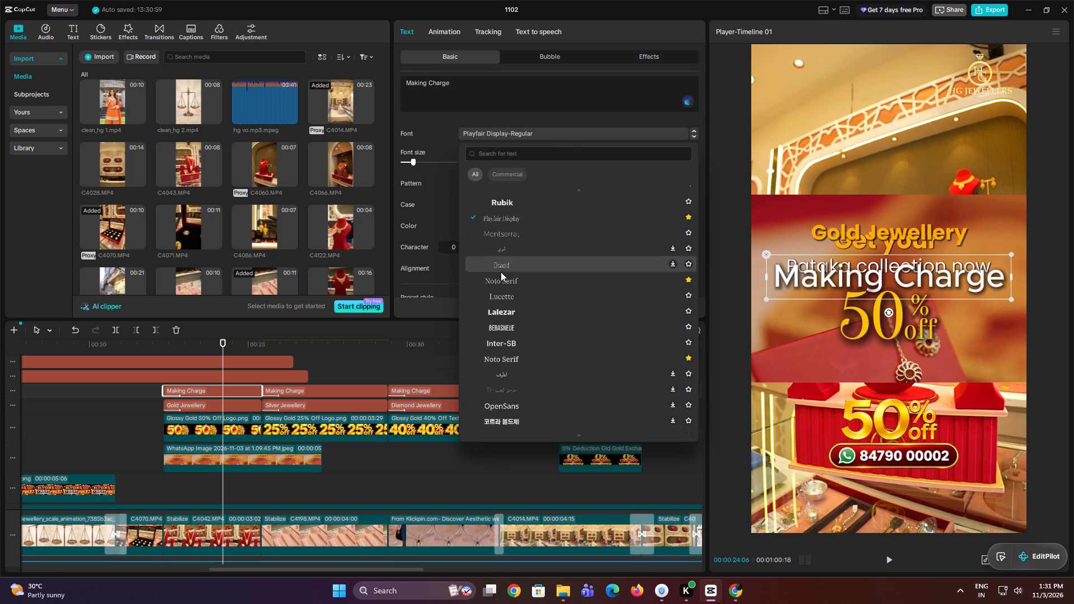
left_click(506, 233)
Lower the Making Charge text's shadow blurriness to 4%.
scroll(491, 248, "down", 4)
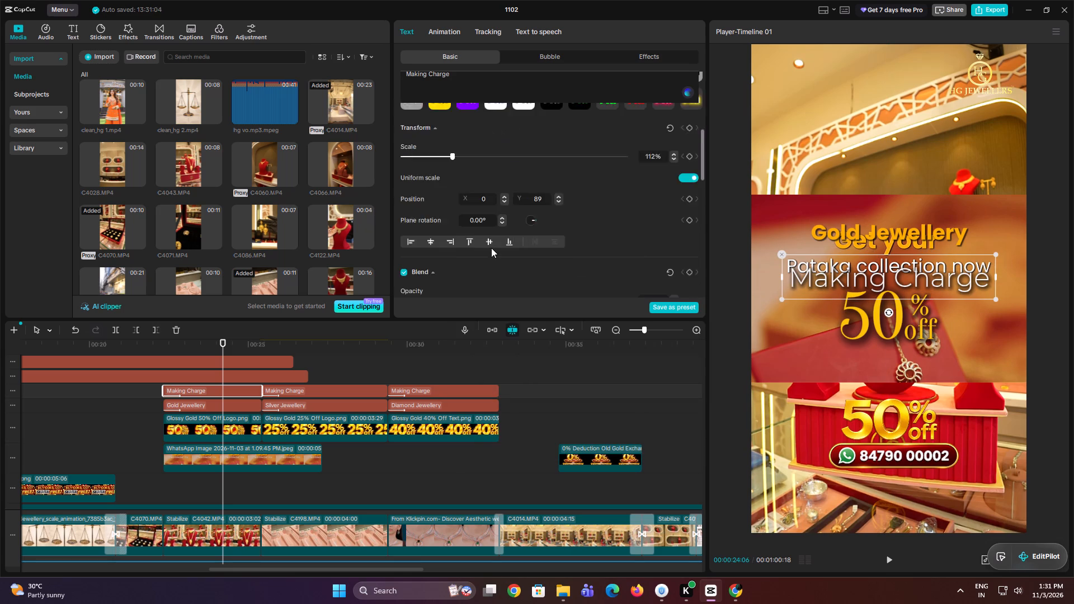
scroll(491, 248, "down", 4)
scroll(444, 248, "down", 7)
left_click_drag(438, 215, 436, 215)
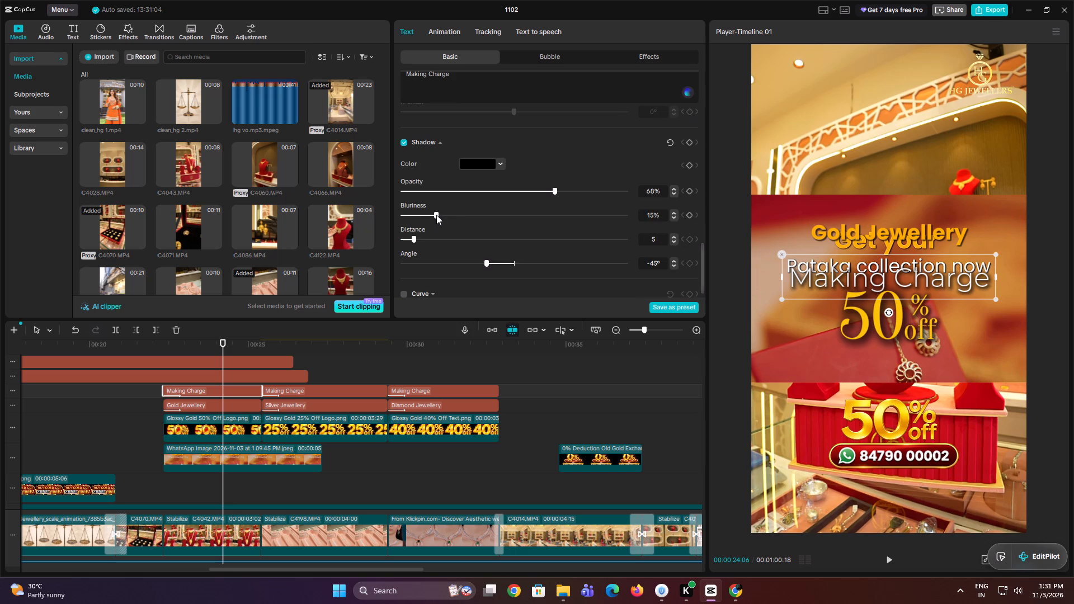
left_click_drag(436, 215, 413, 216)
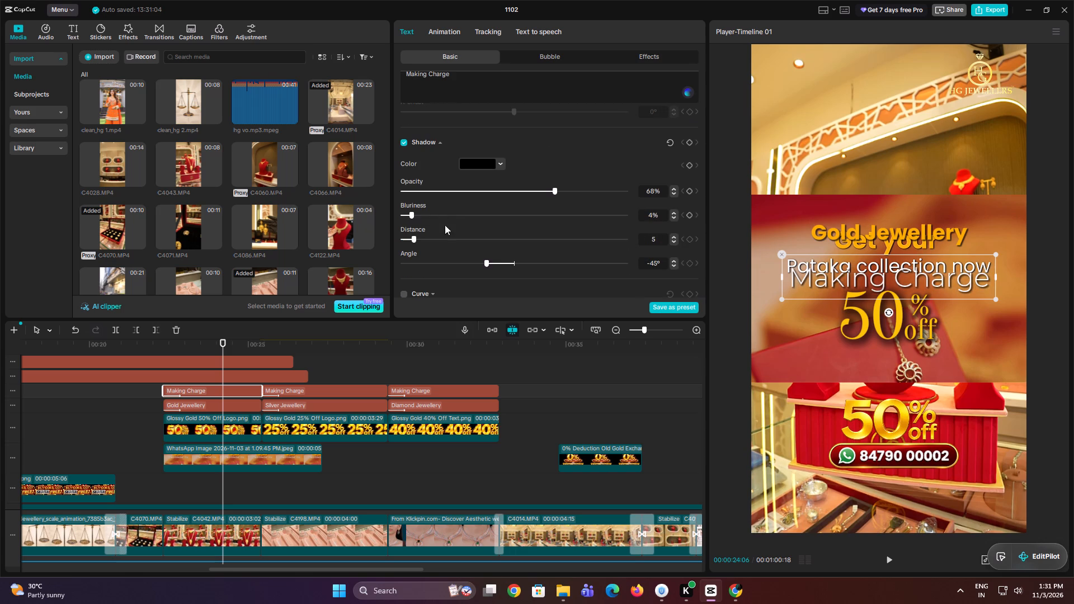
Make the Making Charge text bold.
scroll(450, 226, "up", 17)
left_click(465, 184)
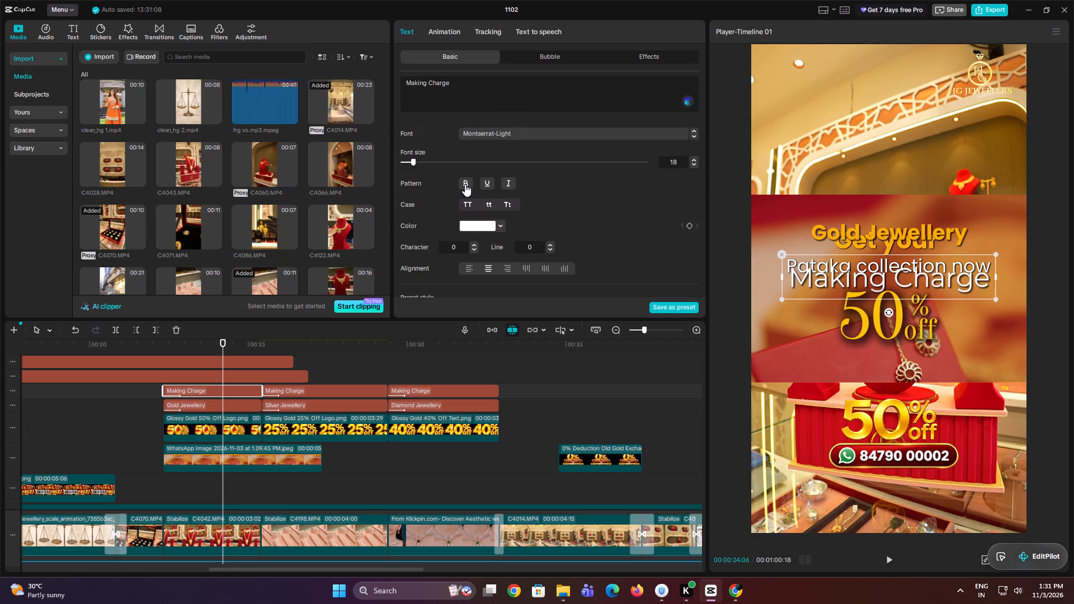
left_click(786, 300)
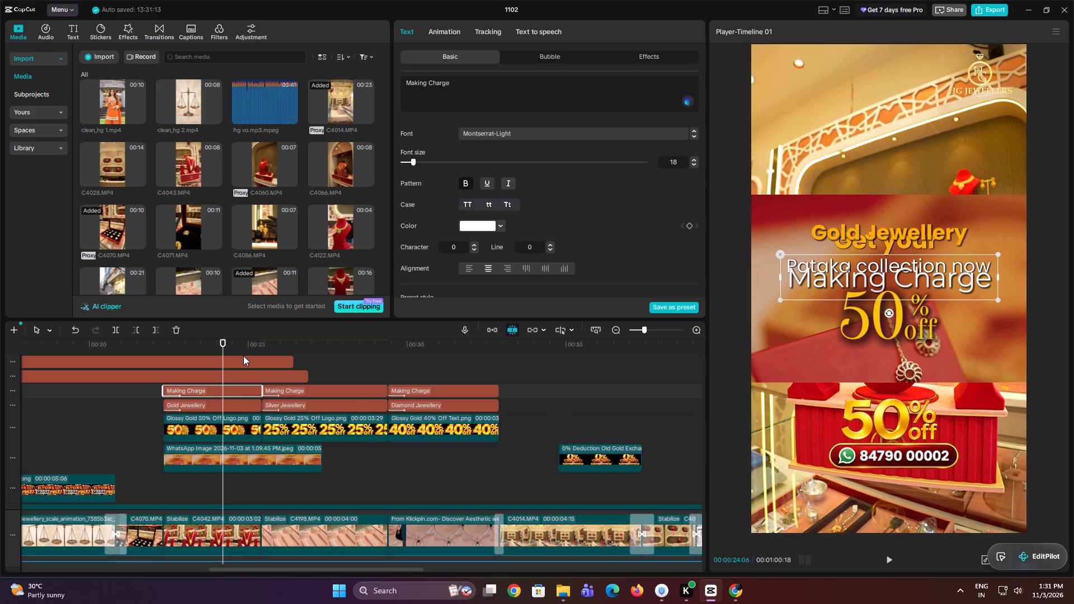
Move the WhatsApp reference image clip out of the Gold Jewellery scene to a separate upper track, past the 0:35 mark.
left_click_drag(243, 456, 467, 432)
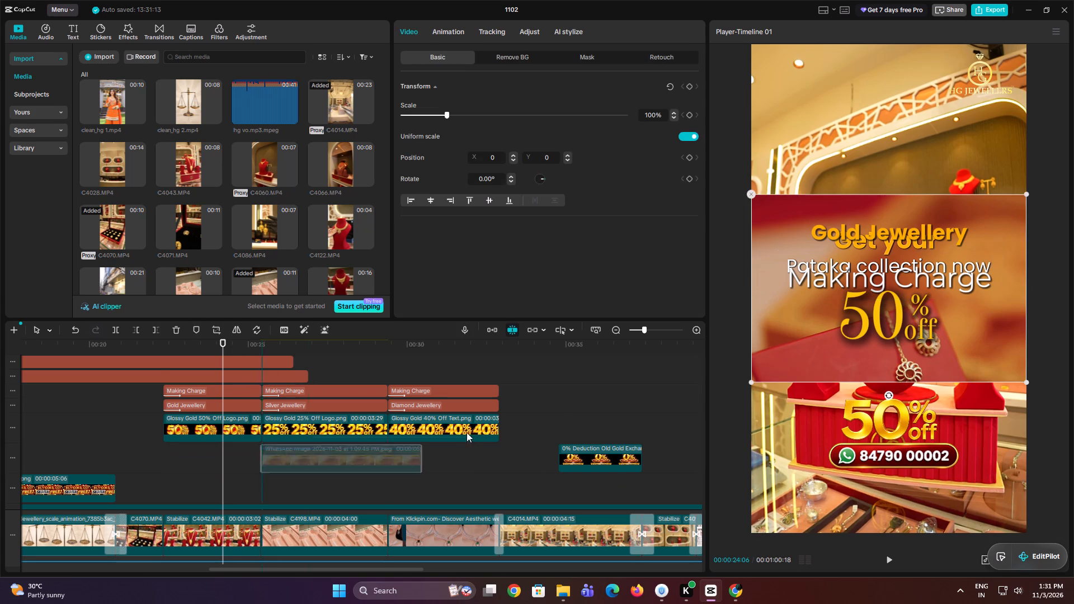
left_click_drag(467, 432, 654, 385)
Trim the start of the "%" and "50" text clips together to the start of the Gold Jewellery scene at 00:00:22:10.
double_click(161, 406)
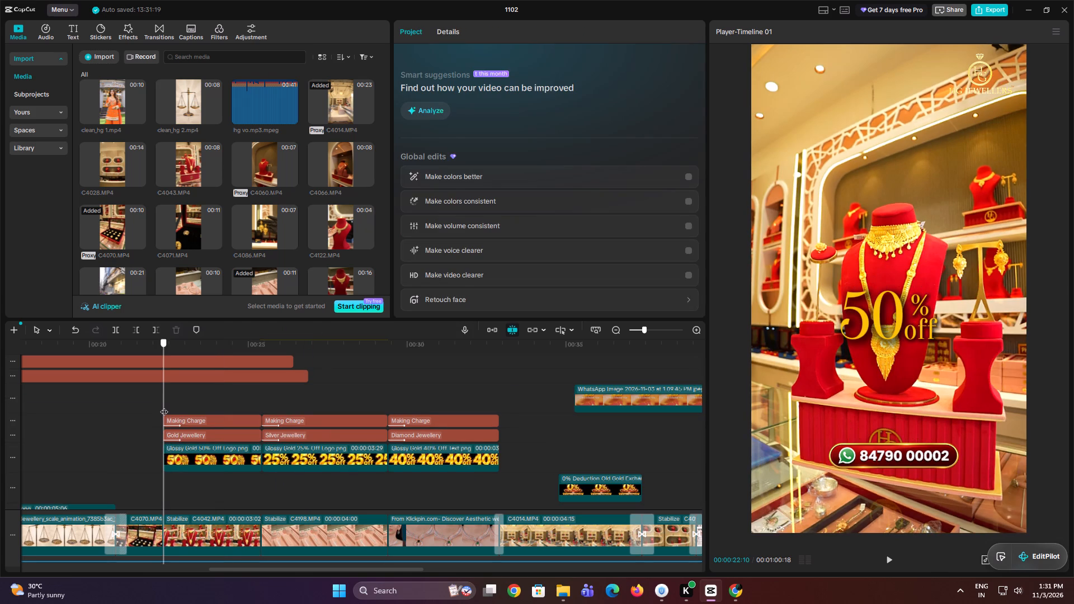
scroll(189, 412, "up", 5)
scroll(189, 412, "down", 5)
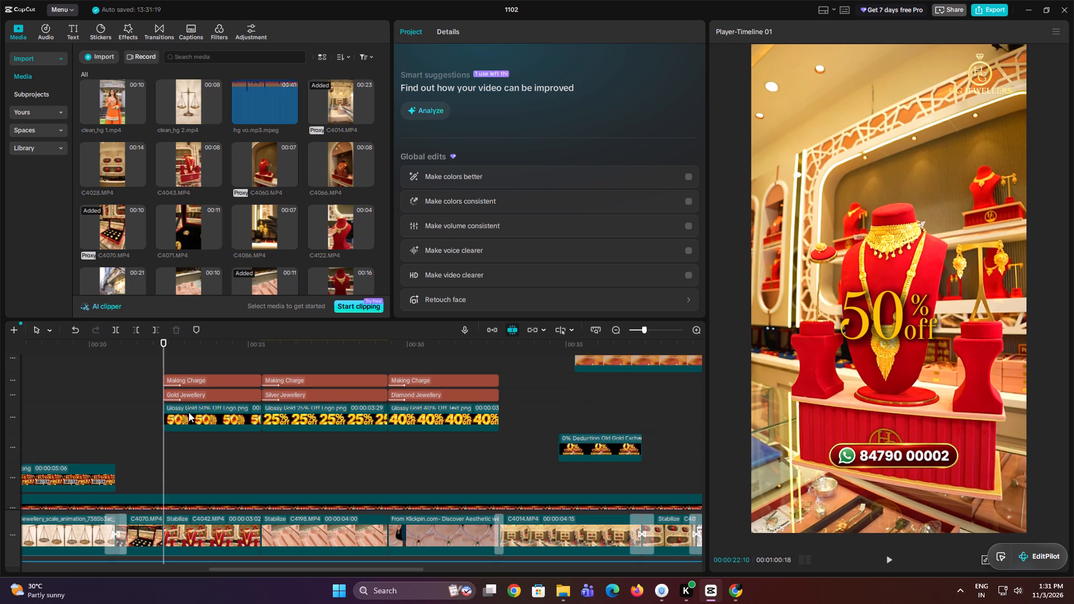
scroll(185, 401, "up", 5)
left_click(140, 411)
left_click_drag(140, 411, 224, 425)
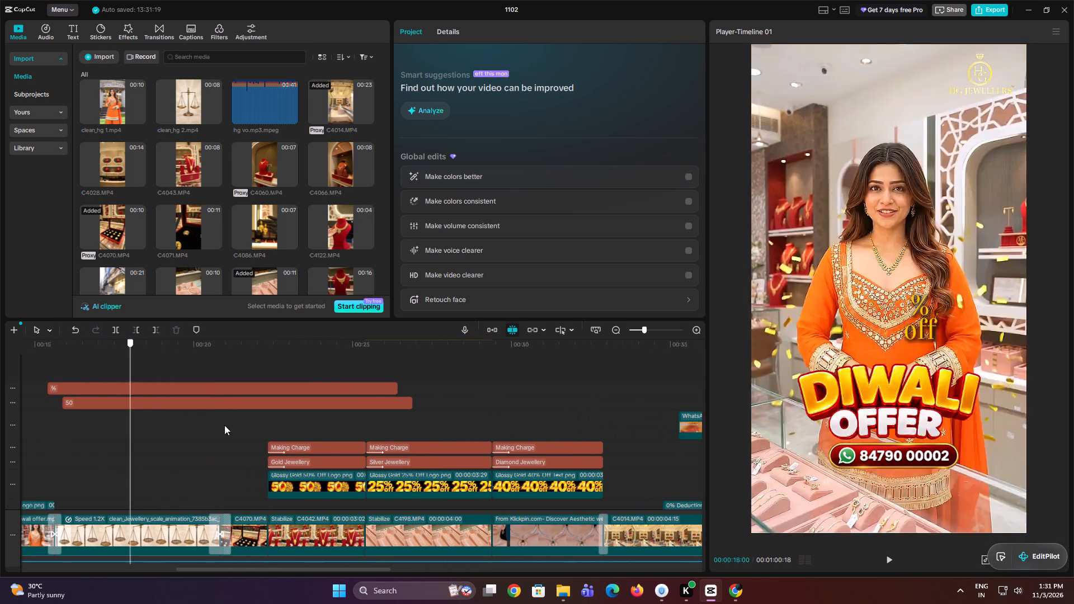
left_click_drag(224, 425, 292, 430)
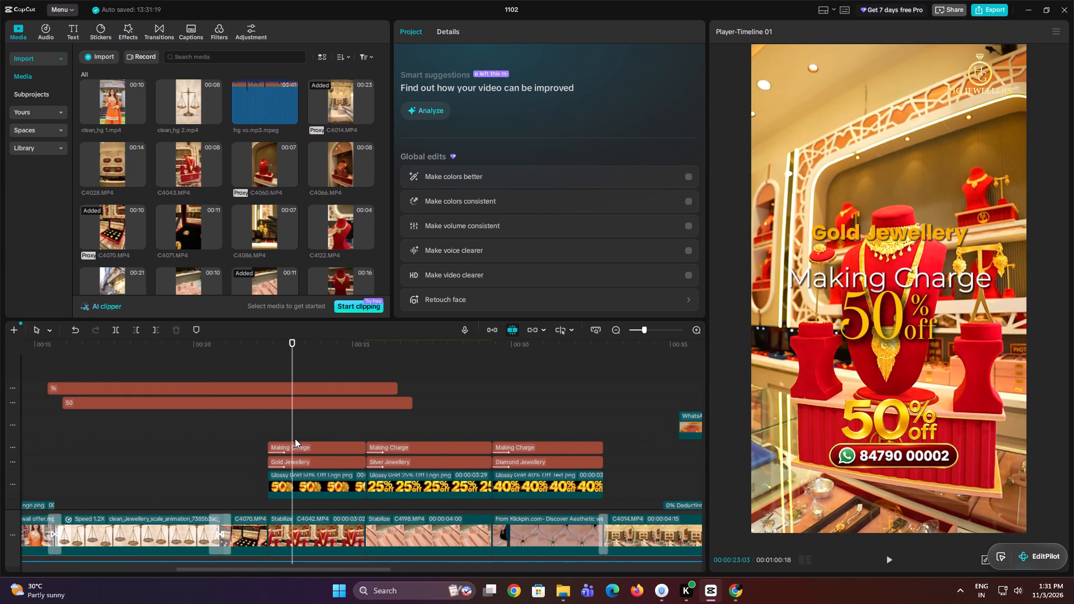
left_click(296, 446)
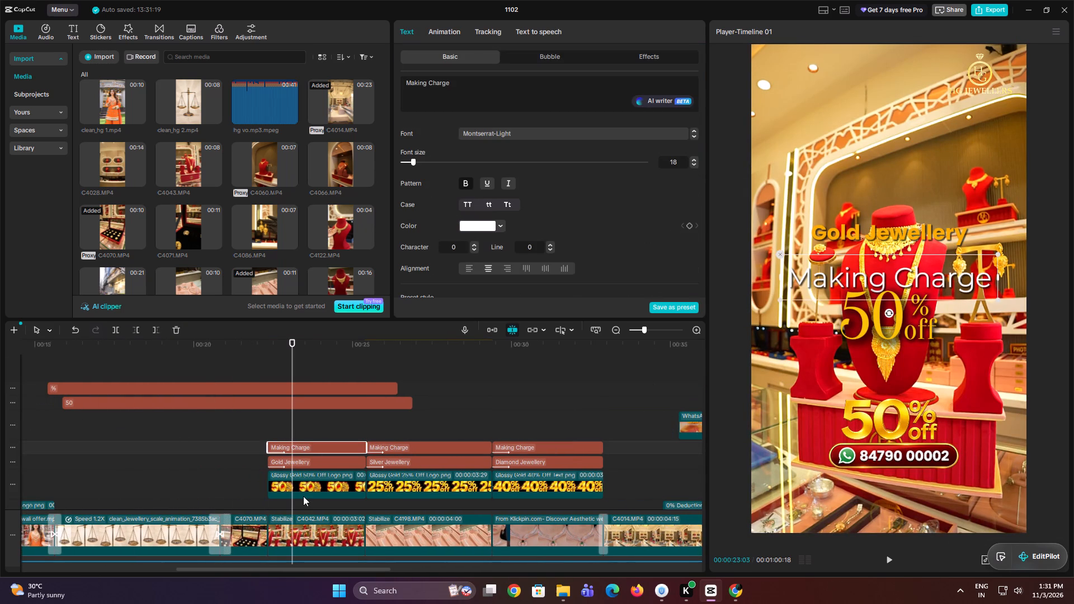
left_click(300, 489)
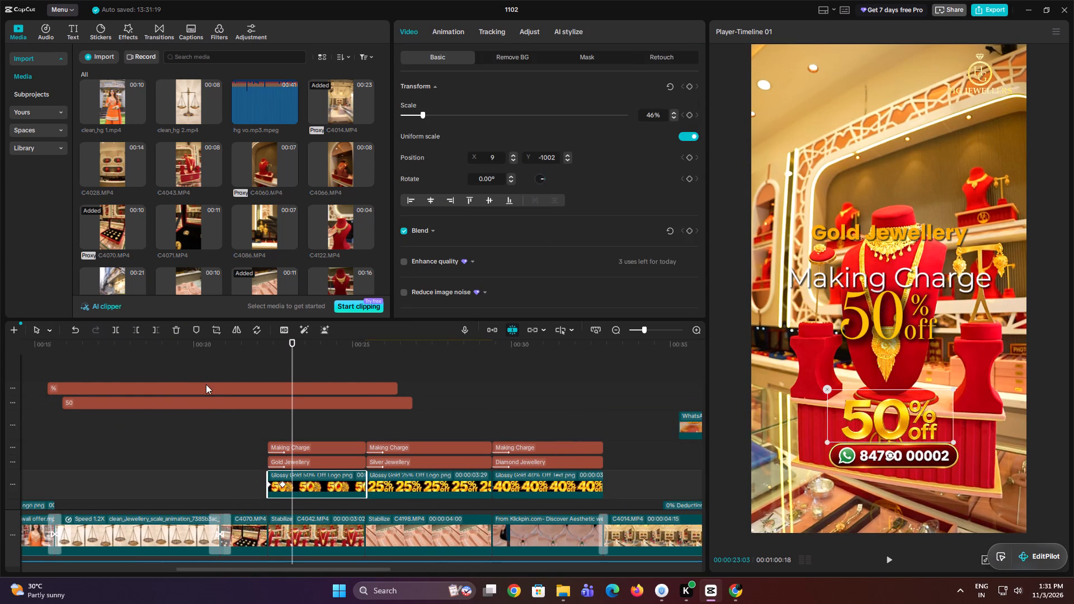
left_click_drag(175, 366, 210, 398)
left_click_drag(214, 381, 380, 403)
left_click(294, 362)
left_click_drag(294, 362, 268, 368)
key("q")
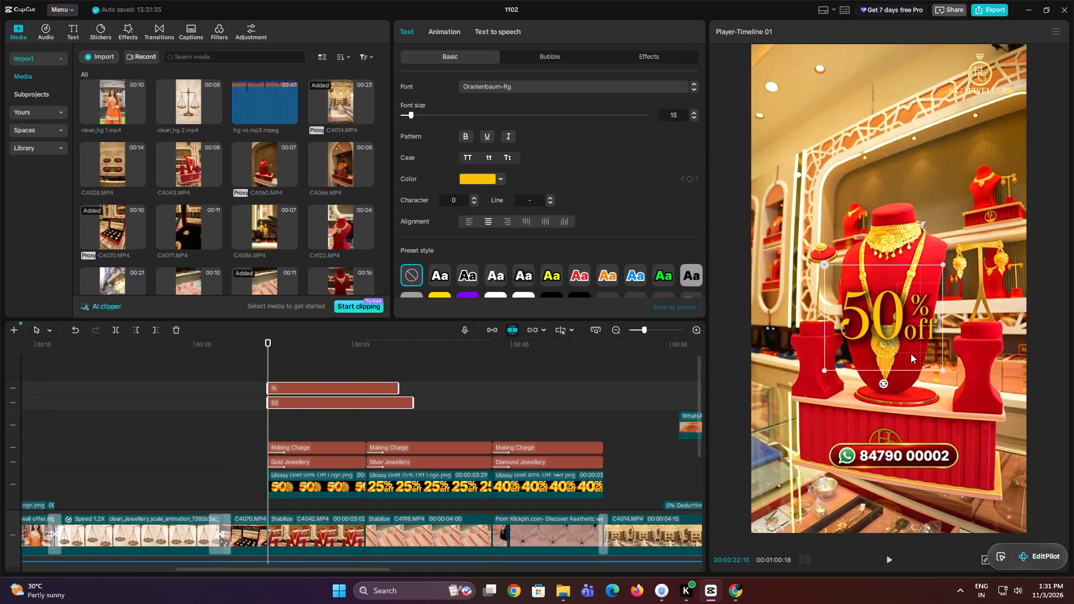
Move the 50% off text down and centre it horizontally, just above the WhatsApp number in the frame.
left_click_drag(911, 353, 911, 405)
left_click_drag(893, 356, 901, 436)
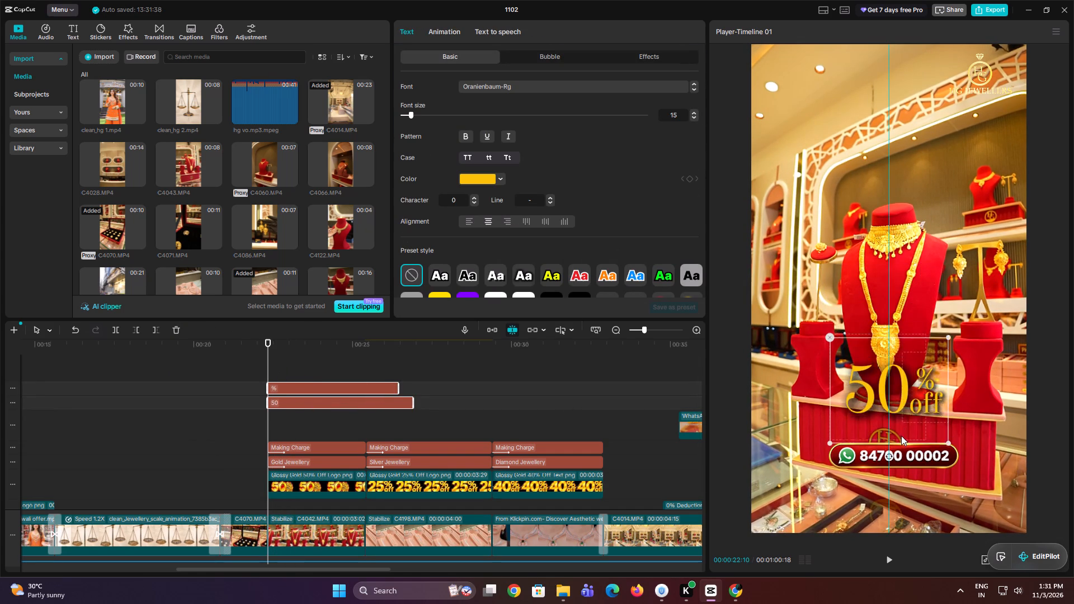
left_click_drag(901, 436, 900, 449)
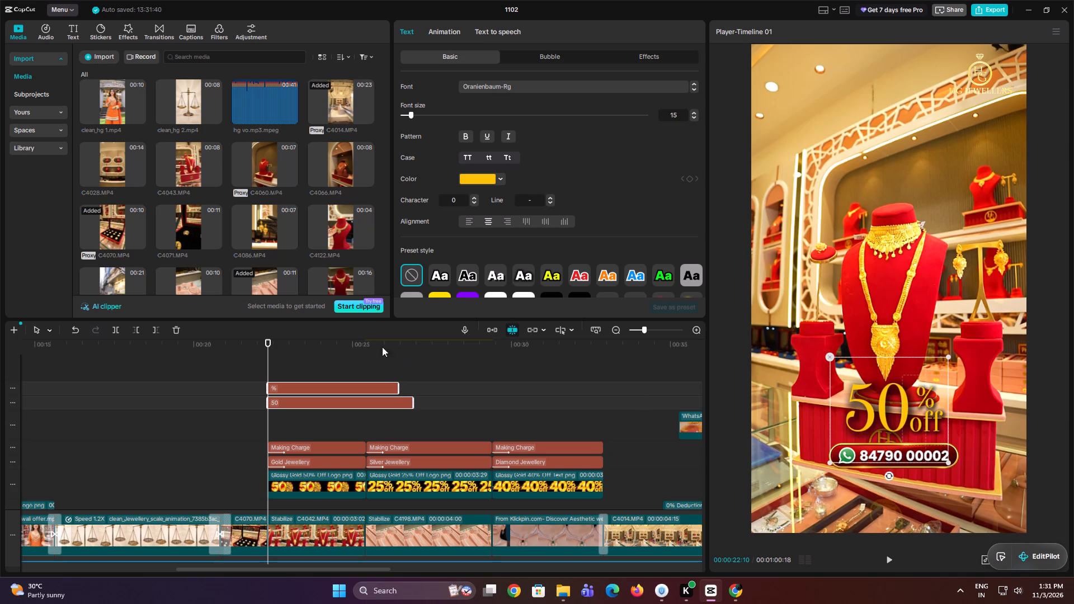
Trim the end of the "%" and "50" text clips to the end of the Gold Jewellery text clip.
left_click_drag(412, 404, 401, 407)
double_click(370, 364)
left_click_drag(418, 365, 375, 419)
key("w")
left_click(266, 361)
left_click_drag(320, 367, 324, 405)
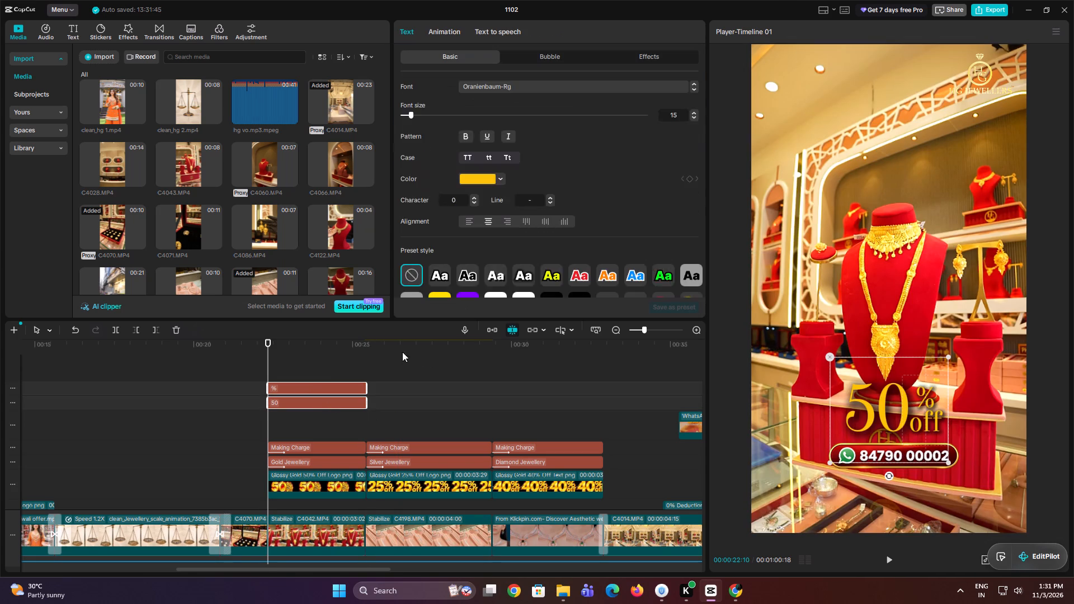
Set the 50% off text's shadow to 86% opacity, 2% blurriness and a distance of 3.
scroll(561, 192, "down", 11)
scroll(380, 264, "down", 3)
scroll(432, 257, "down", 3)
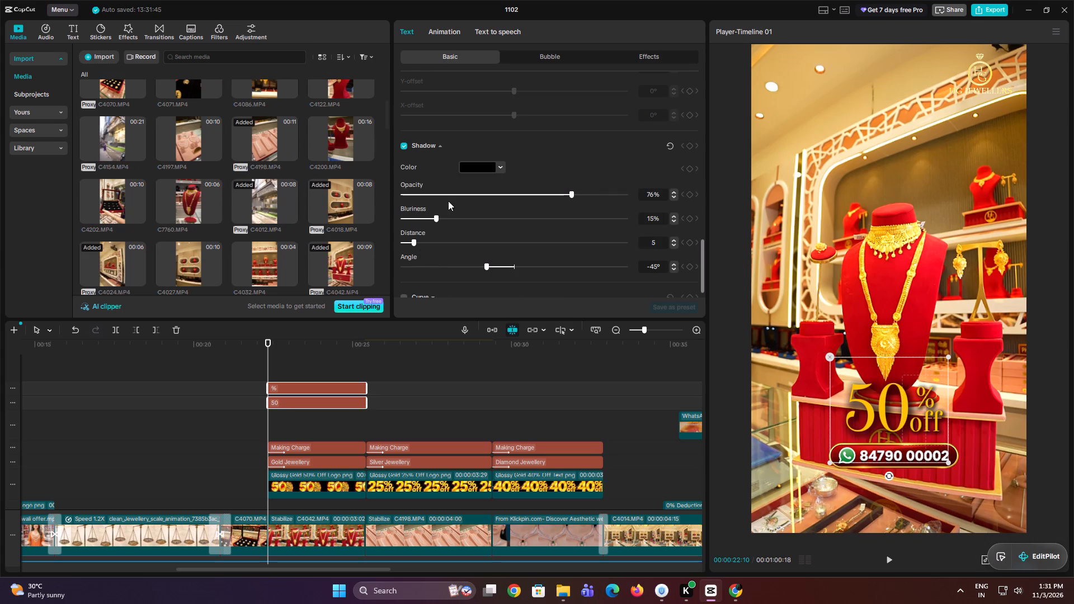
left_click_drag(428, 216, 416, 219)
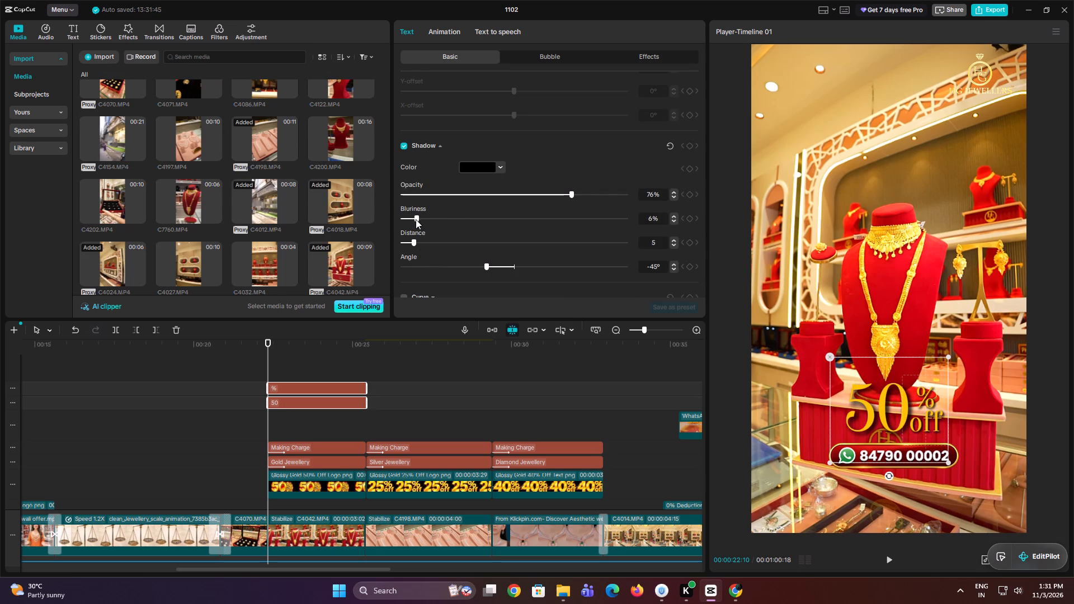
left_click_drag(416, 219, 409, 221)
left_click(411, 242)
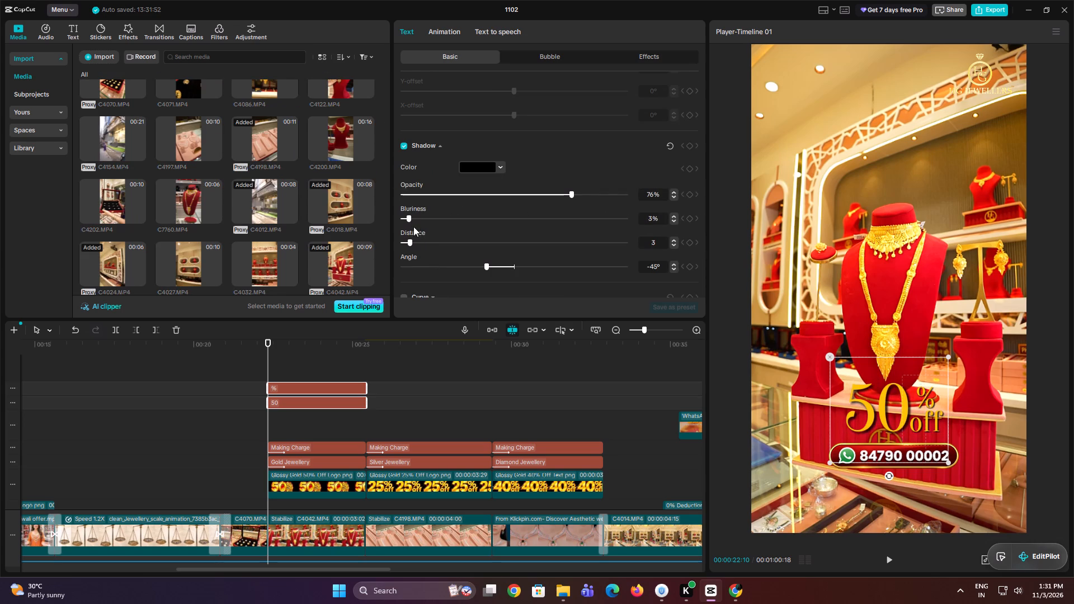
left_click_drag(576, 195, 595, 195)
left_click_drag(412, 218, 407, 219)
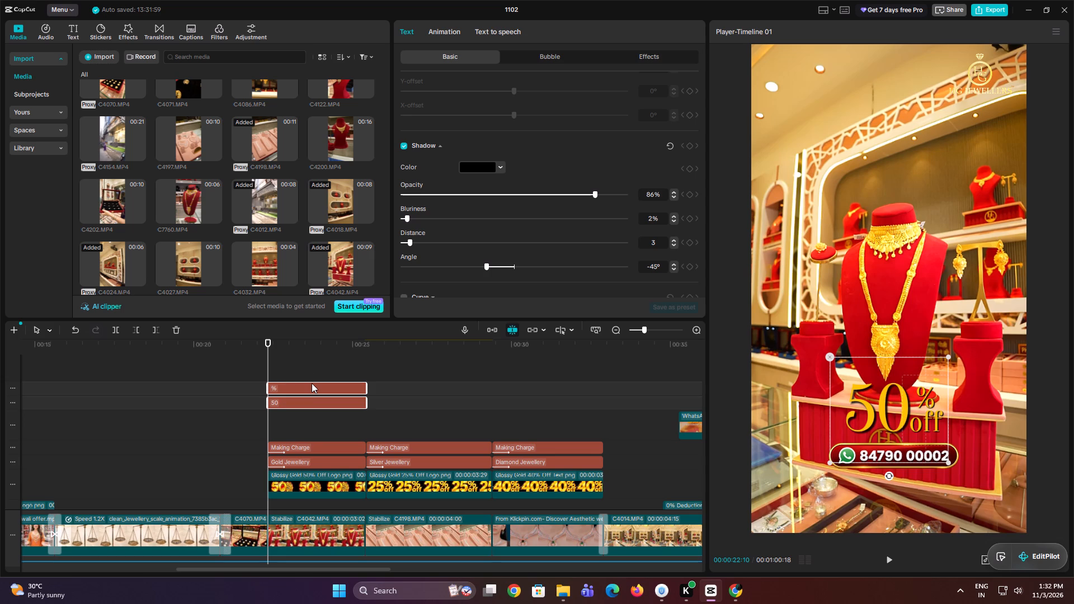
Preview the Gold Jewellery scene and move the Glossy Gold 50% Off Logo clip out of it to about 0:17 on the WhatsApp image's track.
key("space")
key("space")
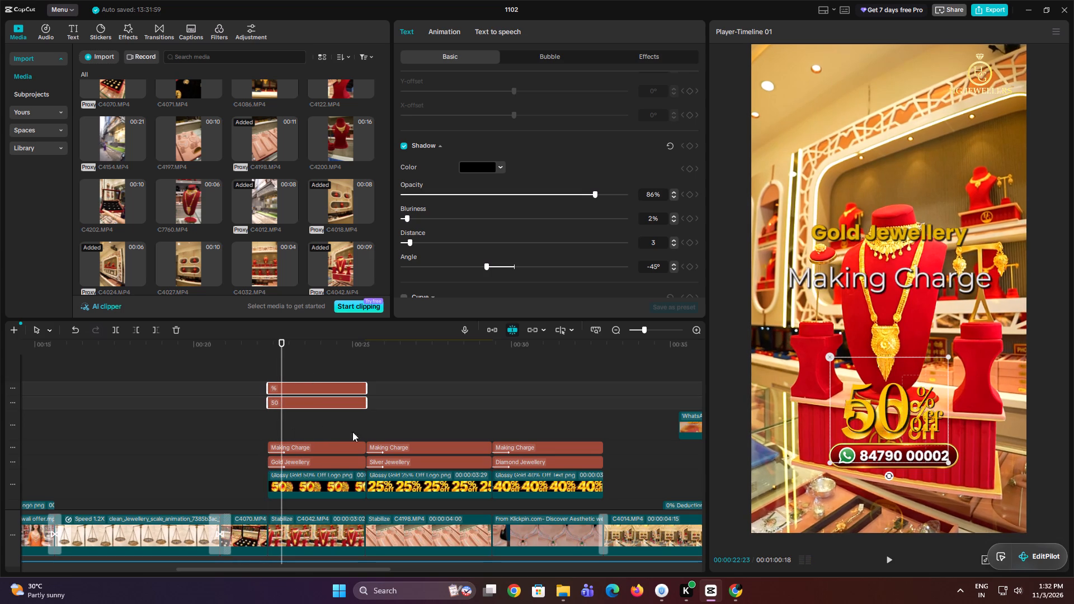
left_click(293, 486)
left_click_drag(295, 486, 137, 418)
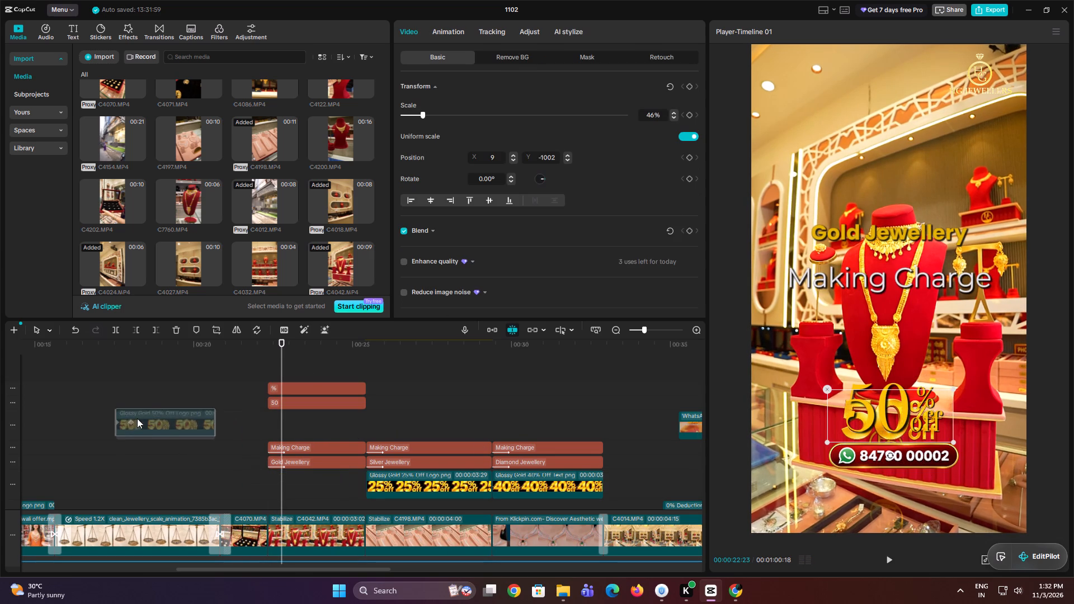
left_click_drag(137, 418, 129, 414)
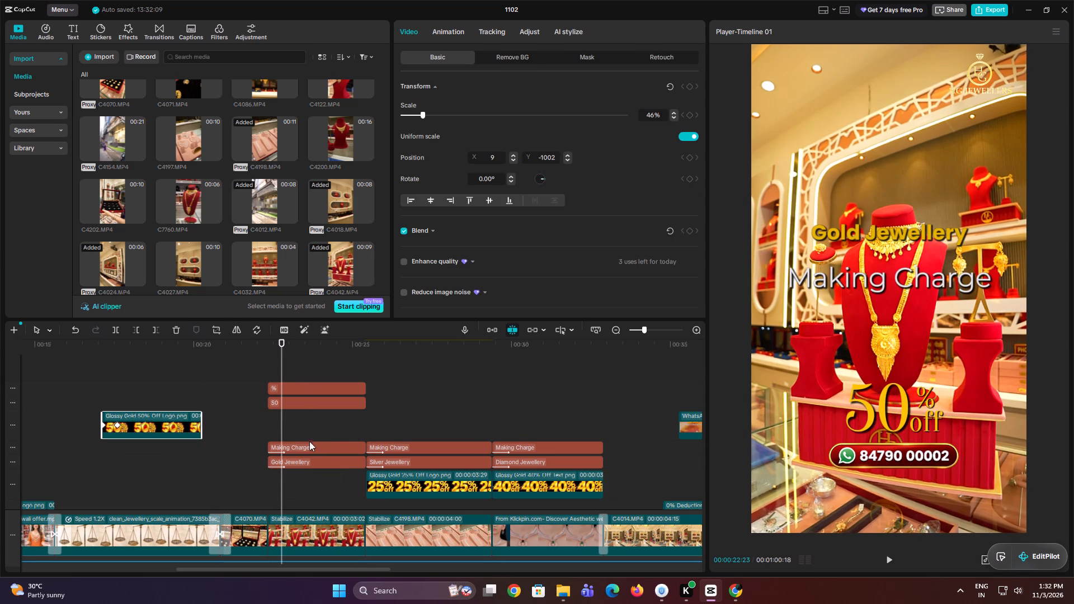
Move the Gold Jewellery text down to between Making Charge and the 50% off text.
left_click(321, 458)
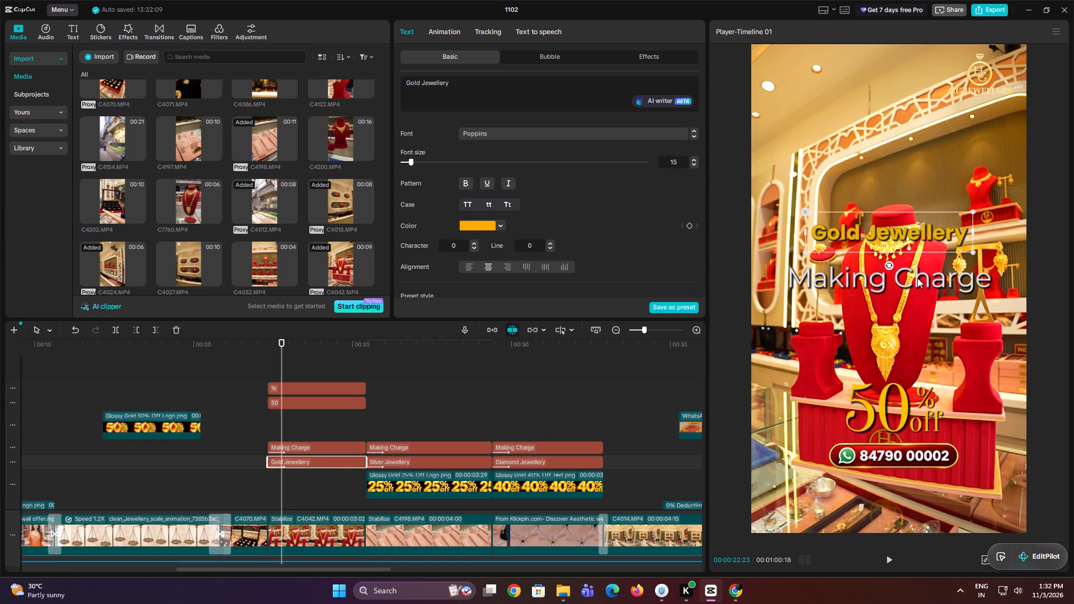
left_click_drag(891, 246, 901, 350)
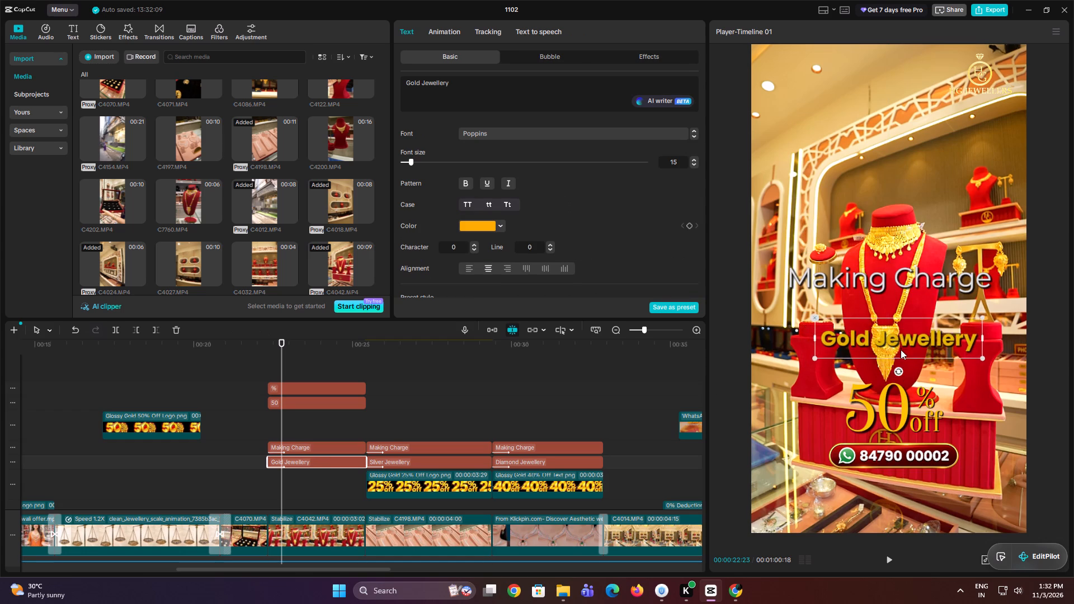
left_click_drag(901, 350, 901, 341)
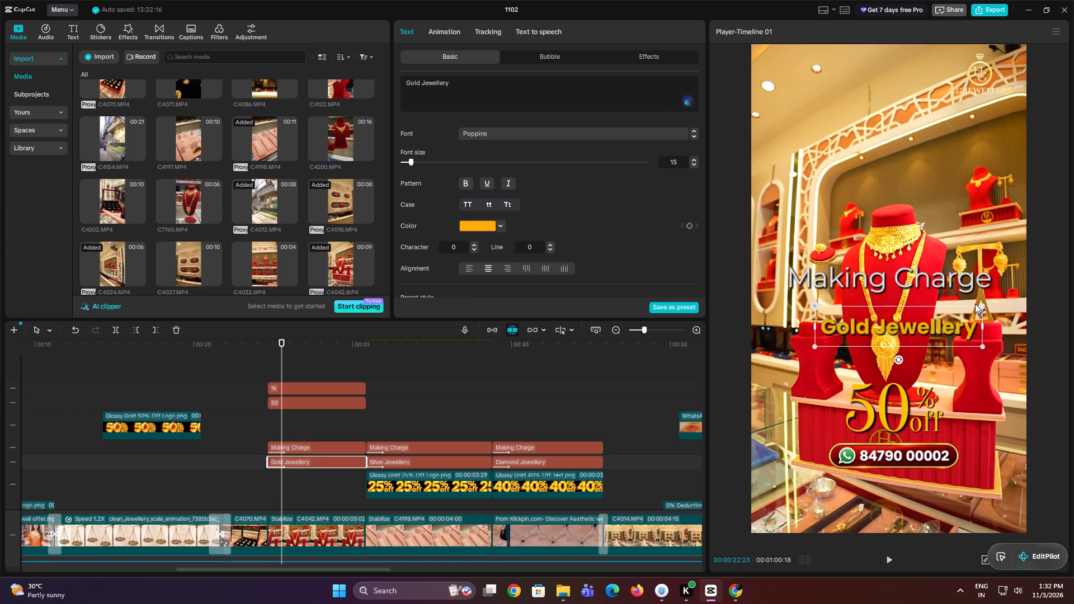
Shrink the Making Charge text slightly and move it below Gold Jewellery, just above the 50% off text.
left_click(932, 280)
left_click_drag(1001, 255, 959, 273)
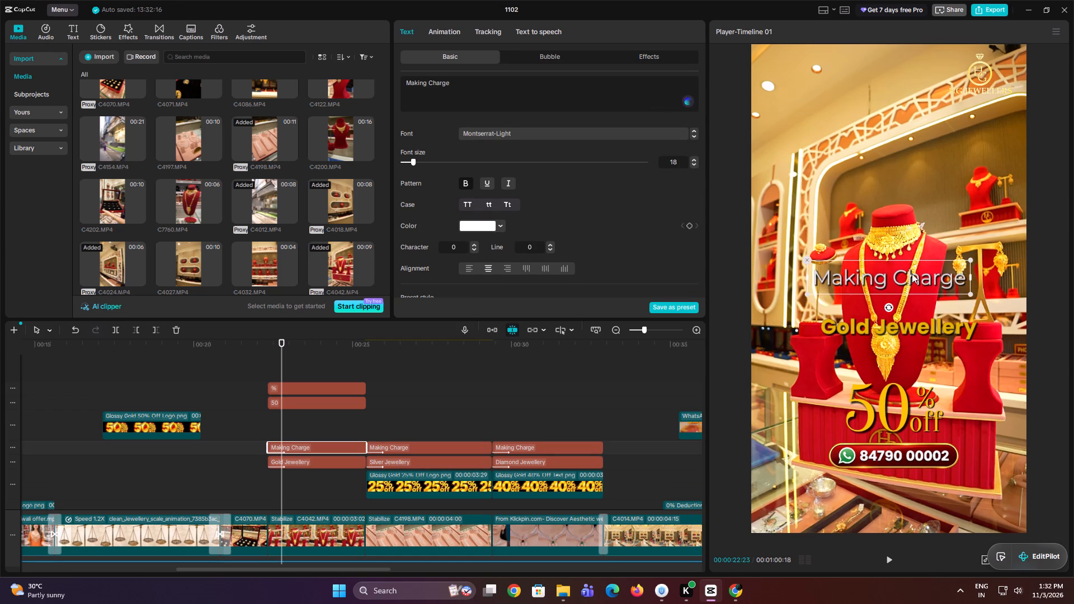
left_click_drag(912, 274, 924, 365)
Move the Gold Jewellery text down to sit directly above Making Charge and shrink it slightly.
left_click(912, 330)
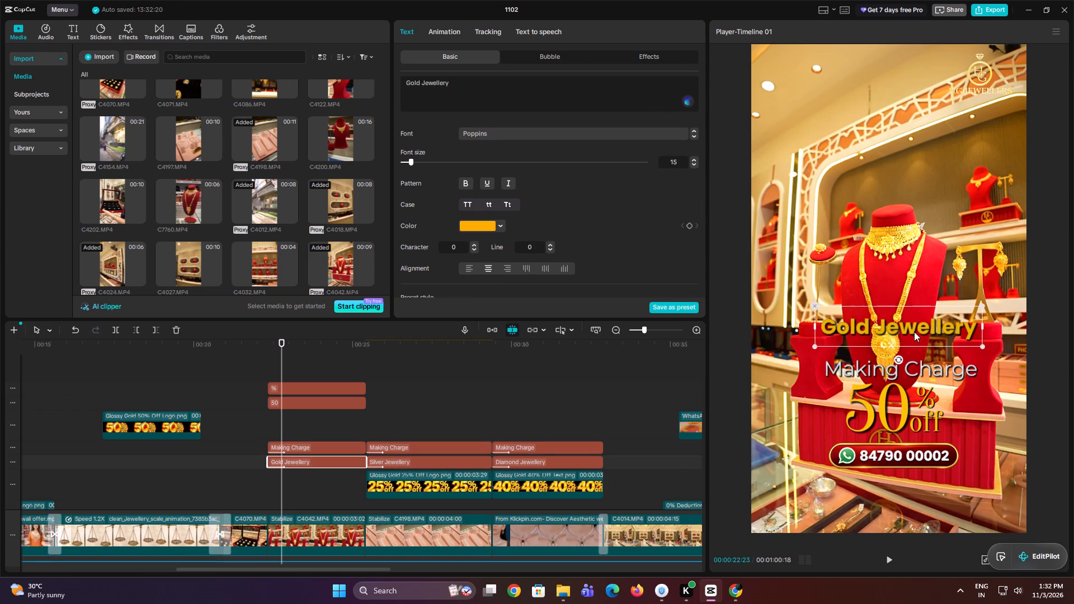
left_click_drag(915, 332, 915, 351)
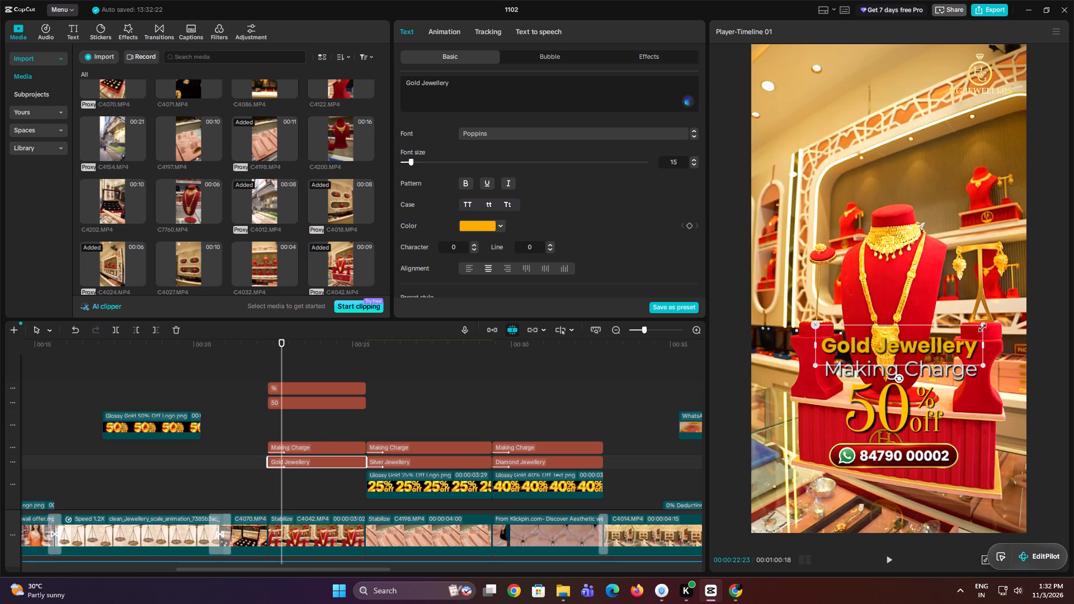
left_click_drag(981, 326, 966, 337)
Enlarge the Making Charge text in the Gold Jewellery scene so it spans wider than the WhatsApp number banner.
left_click(702, 385)
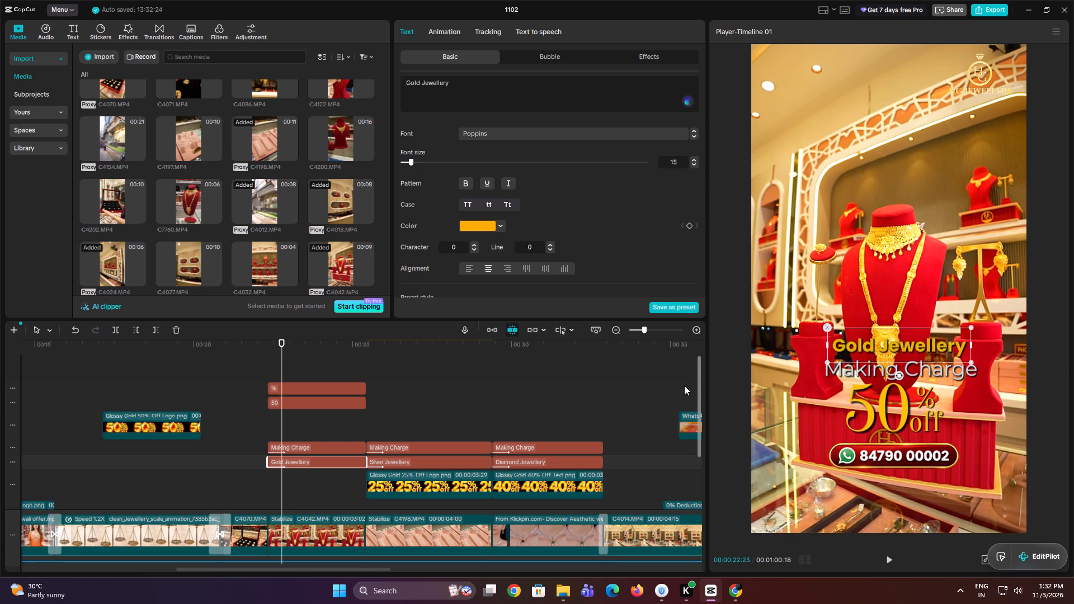
left_click(684, 385)
left_click_drag(684, 385, 299, 386)
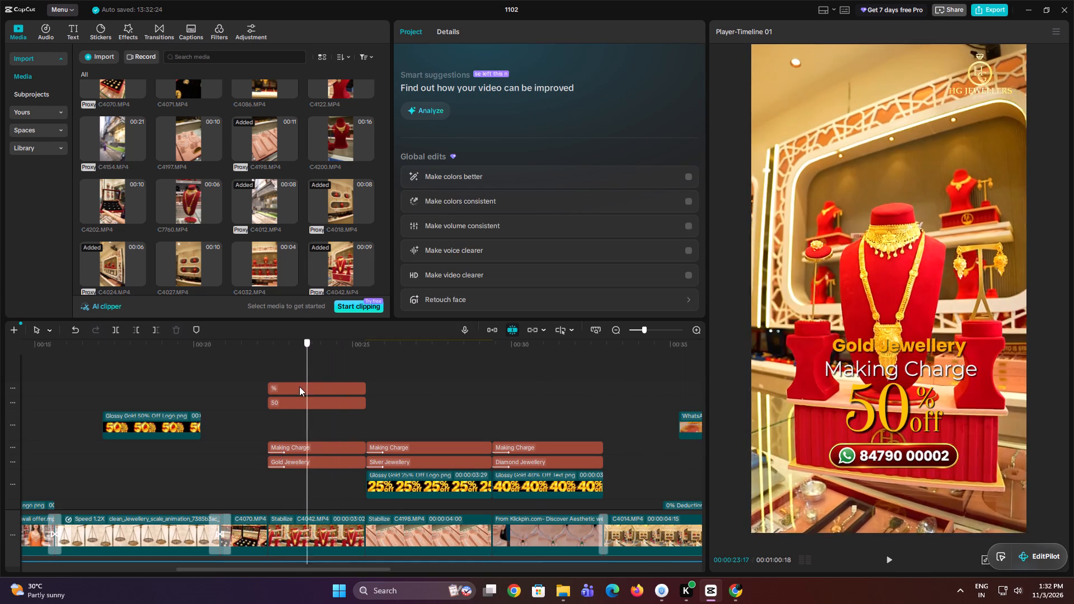
left_click_drag(299, 386, 304, 386)
left_click(317, 404)
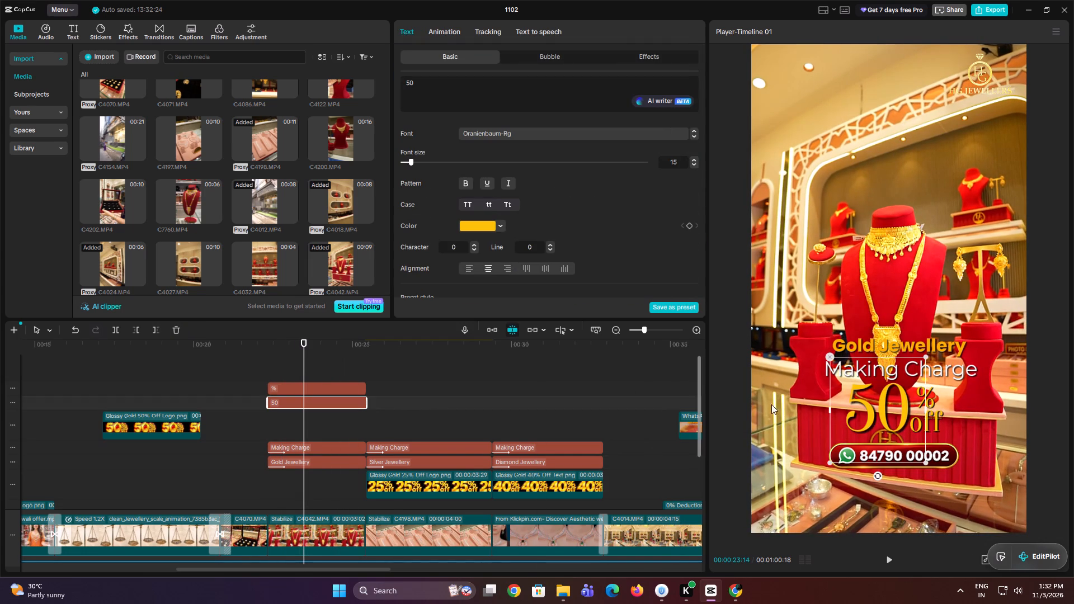
left_click(352, 386)
left_click(345, 442)
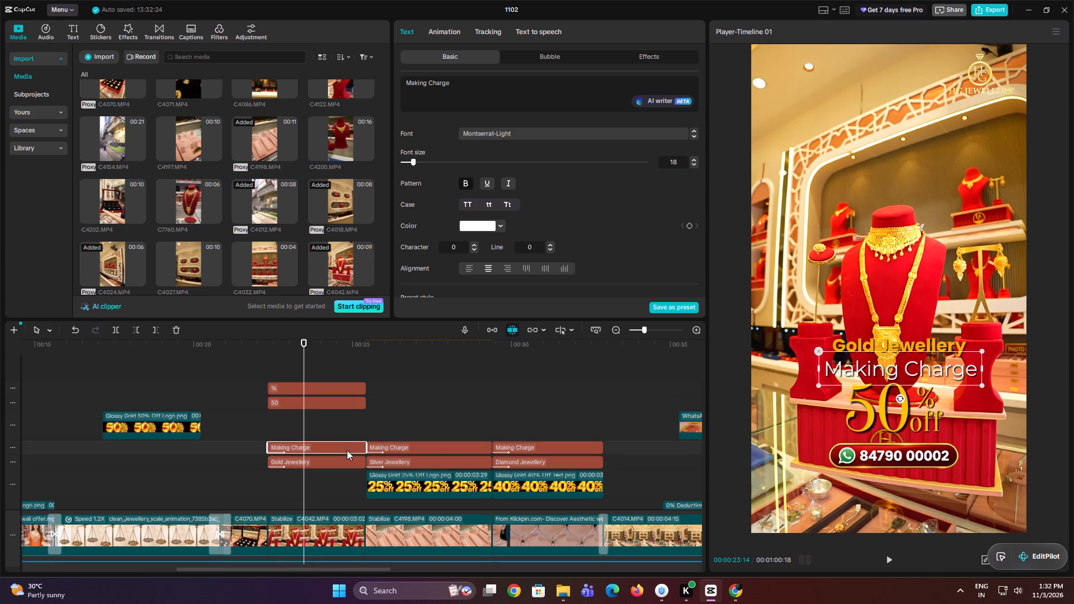
left_click_drag(818, 385, 808, 390)
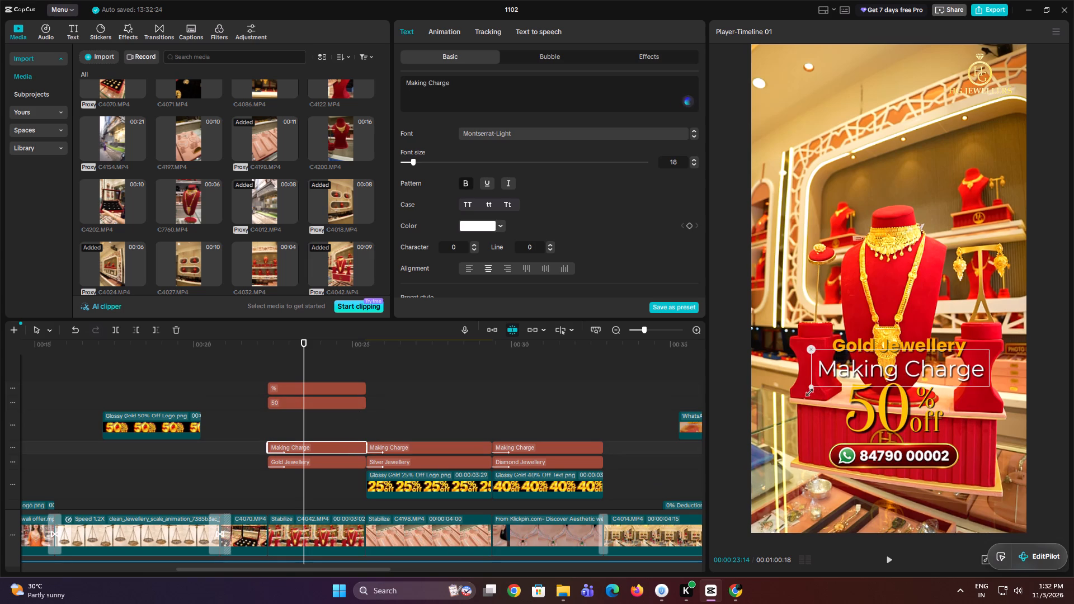
left_click_drag(808, 390, 800, 394)
Shrink the Gold Jewellery text a little more and lower it close to the top of Making Charge.
left_click(882, 341)
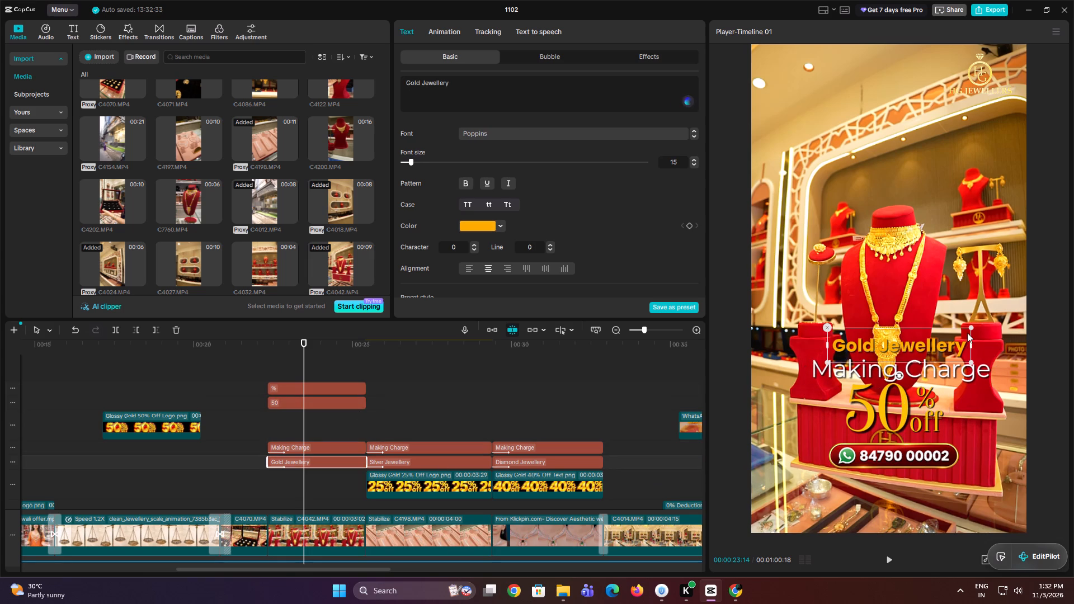
left_click_drag(969, 329, 964, 334)
left_click_drag(933, 343, 932, 352)
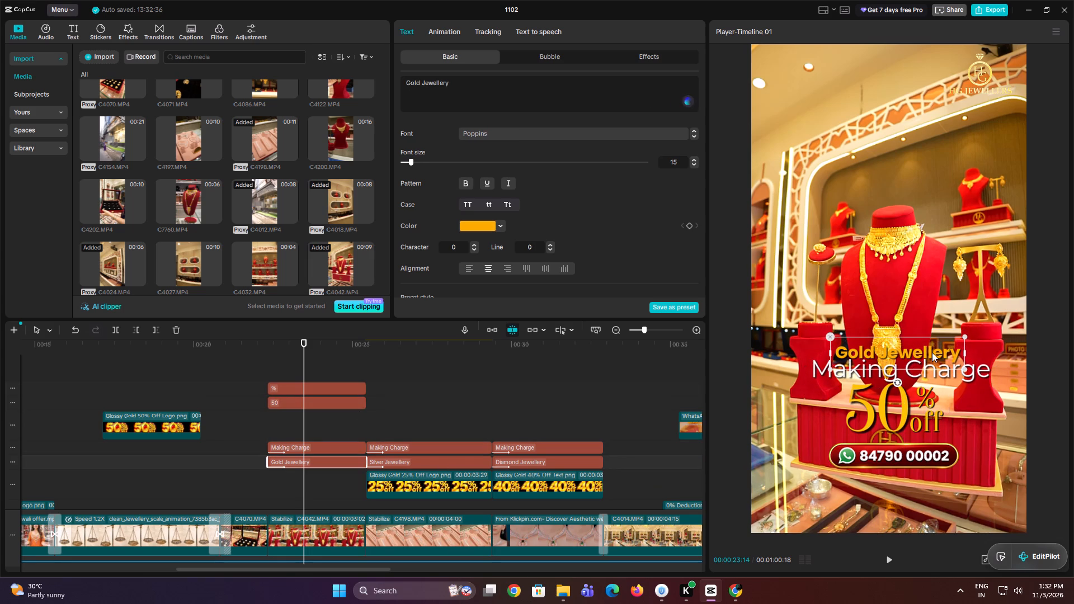
left_click_drag(932, 352, 932, 350)
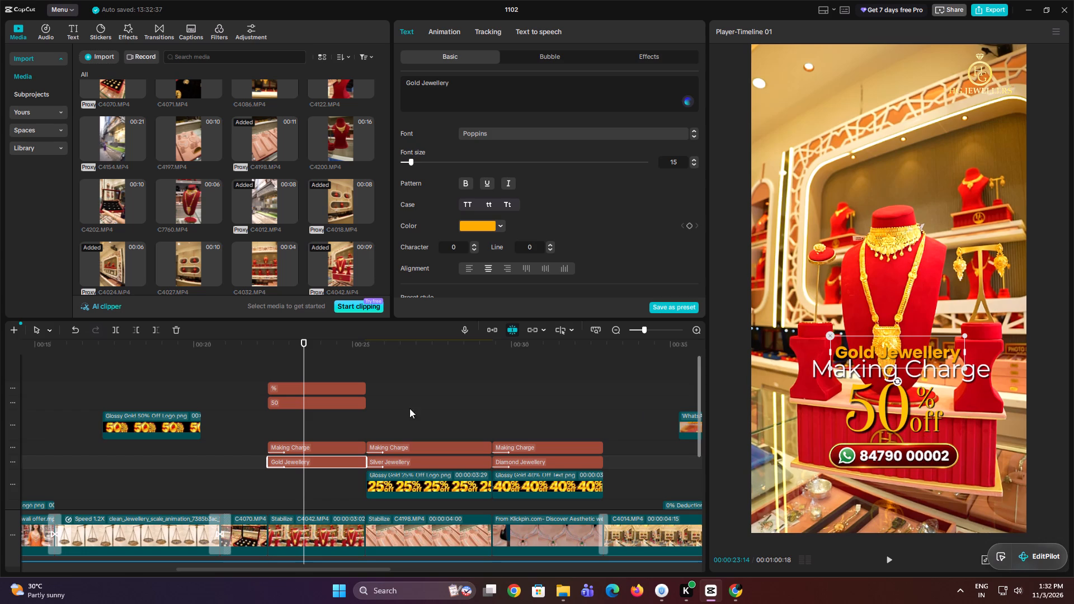
Scale down the 50 and % off texts together and lower them to just above the WhatsApp number banner.
left_click_drag(316, 419, 335, 379)
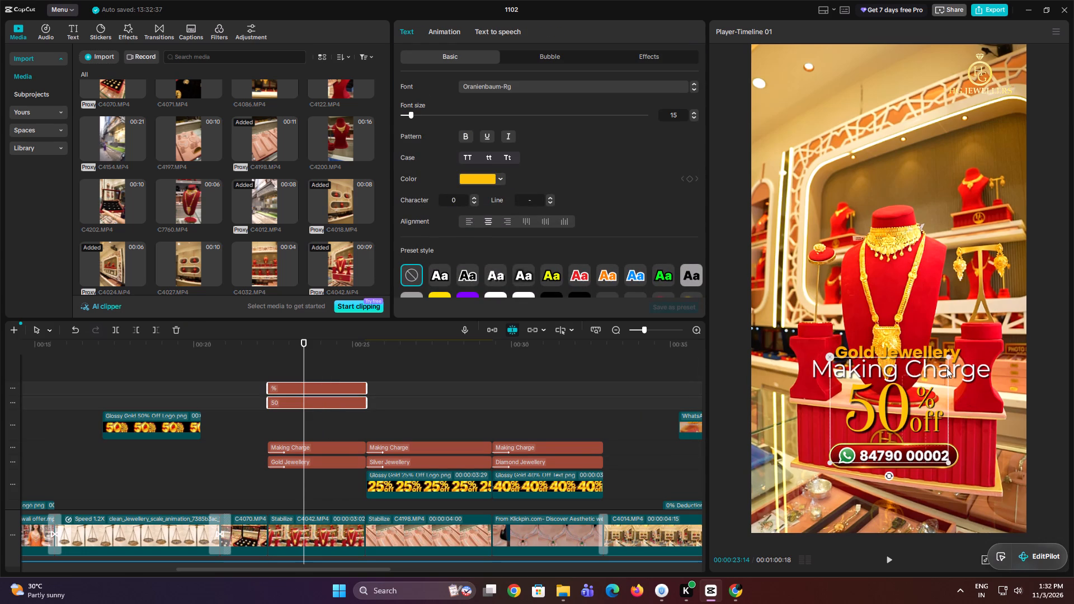
left_click_drag(950, 357, 938, 379)
left_click_drag(911, 414, 912, 427)
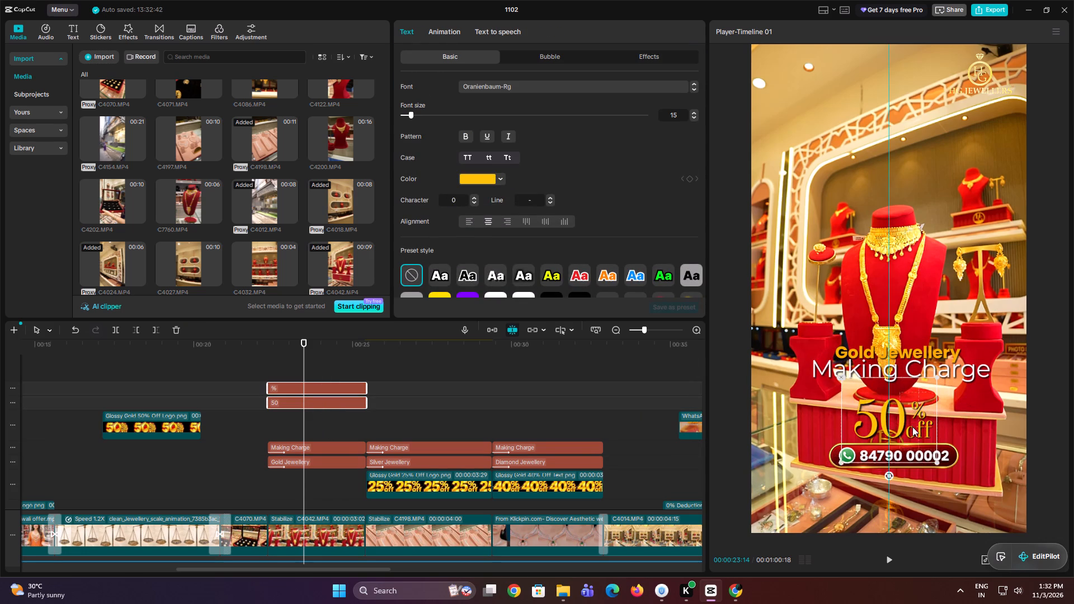
left_click_drag(912, 427, 912, 427)
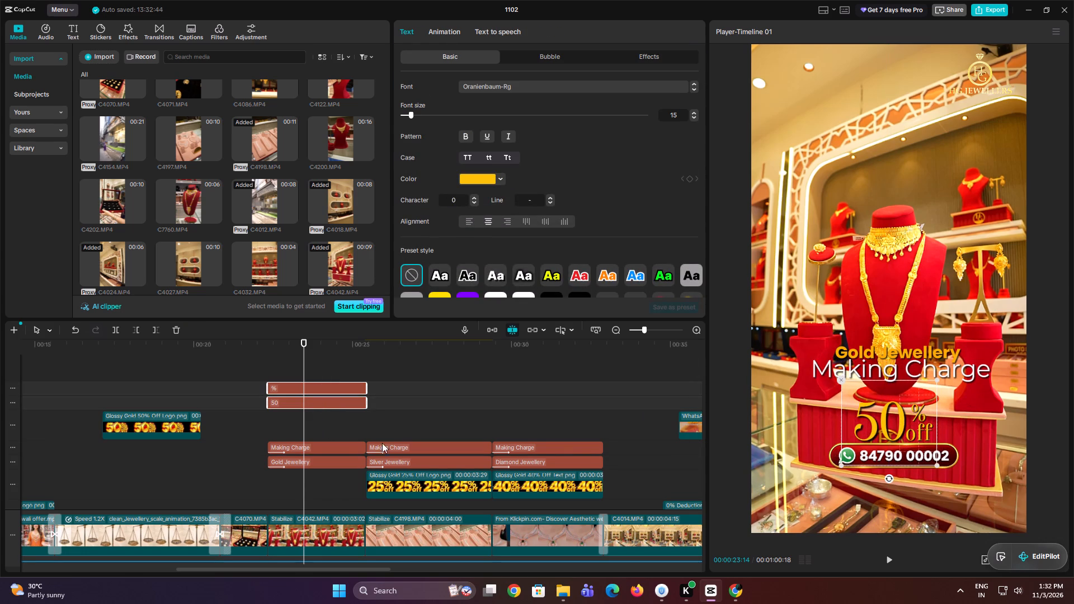
Move the Making Charge and Gold Jewellery texts together down to just above 50% off, centred horizontally in the frame.
left_click_drag(330, 426, 339, 477)
left_click_drag(906, 368, 907, 386)
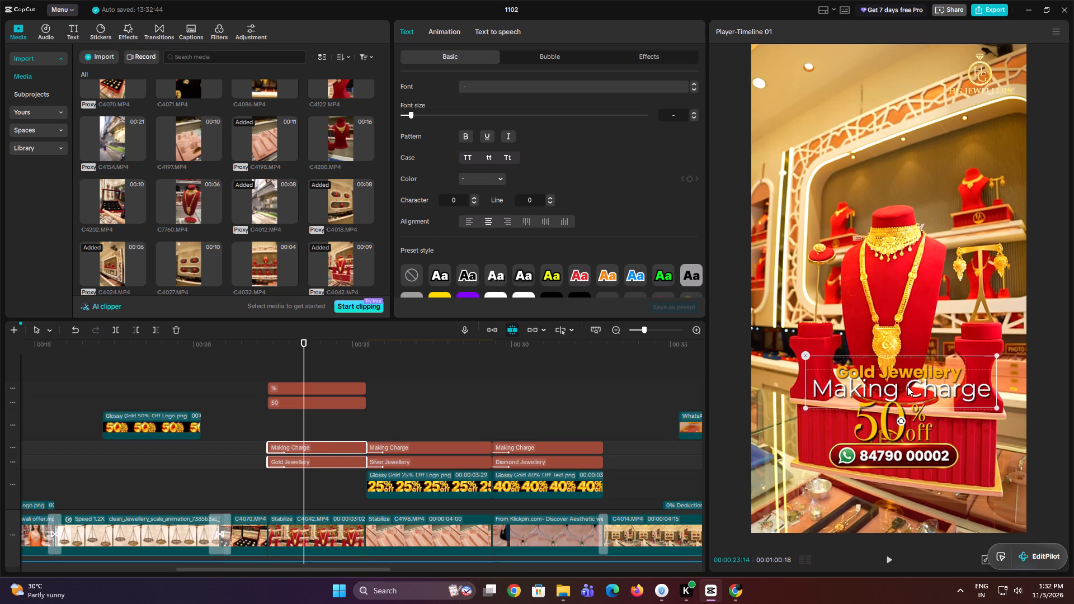
left_click_drag(907, 386, 900, 386)
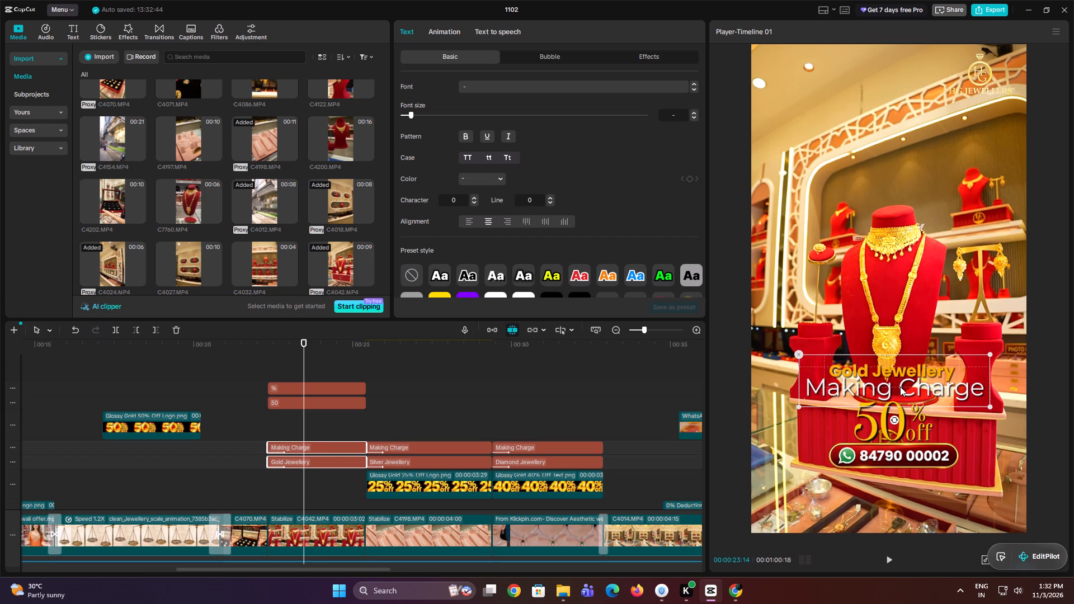
left_click_drag(900, 386, 895, 388)
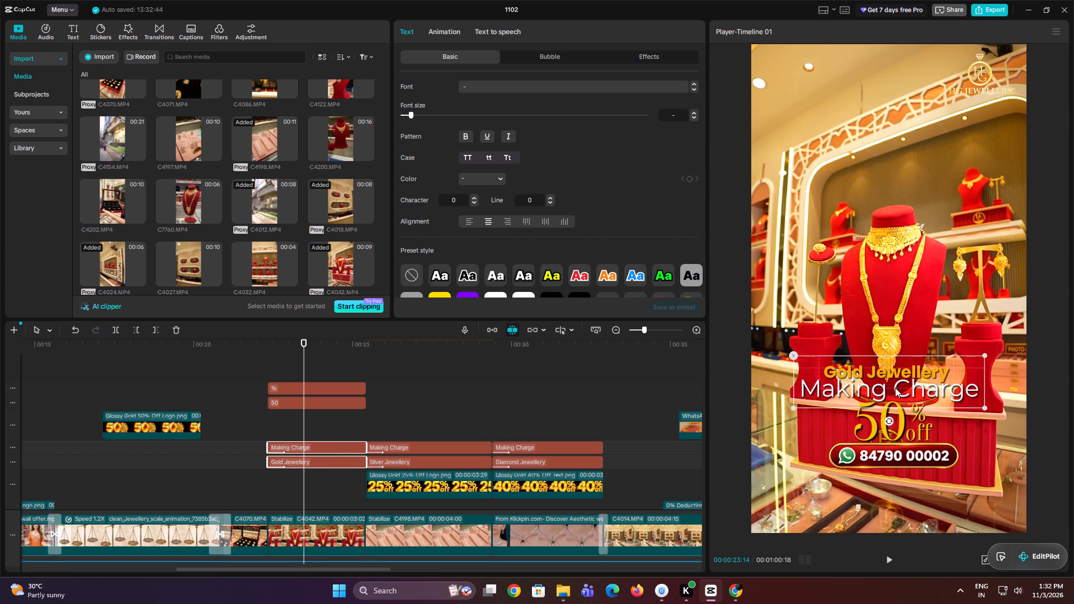
Set the shadow opacity of the Gold Jewellery scene's Making Charge text to 82%.
left_click(259, 376)
left_click_drag(260, 376, 293, 375)
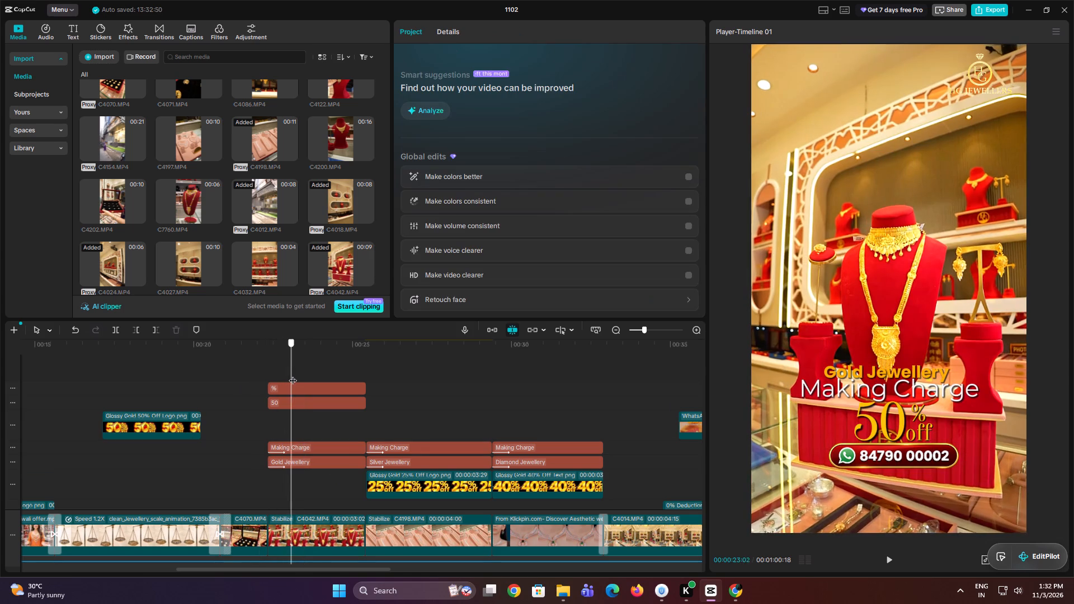
left_click_drag(293, 375, 294, 375)
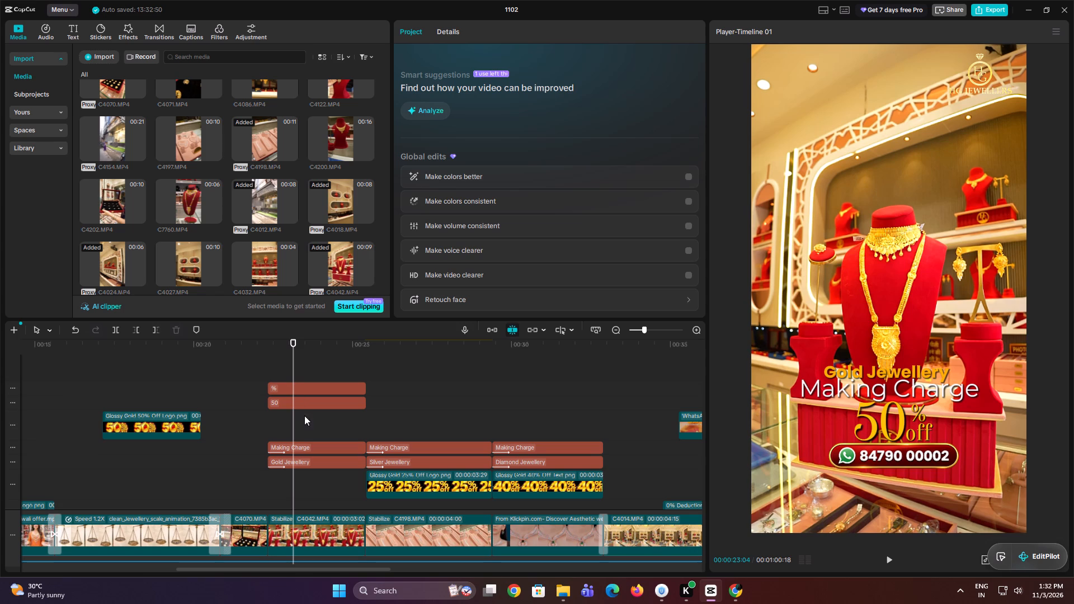
left_click(302, 450)
scroll(439, 261, "down", 12)
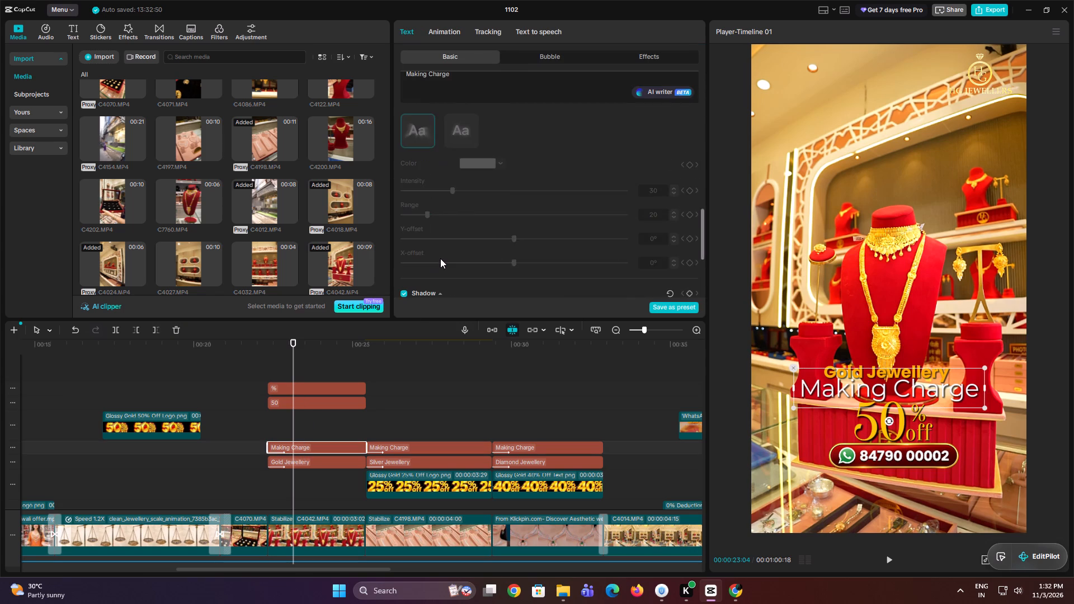
scroll(440, 258, "down", 2)
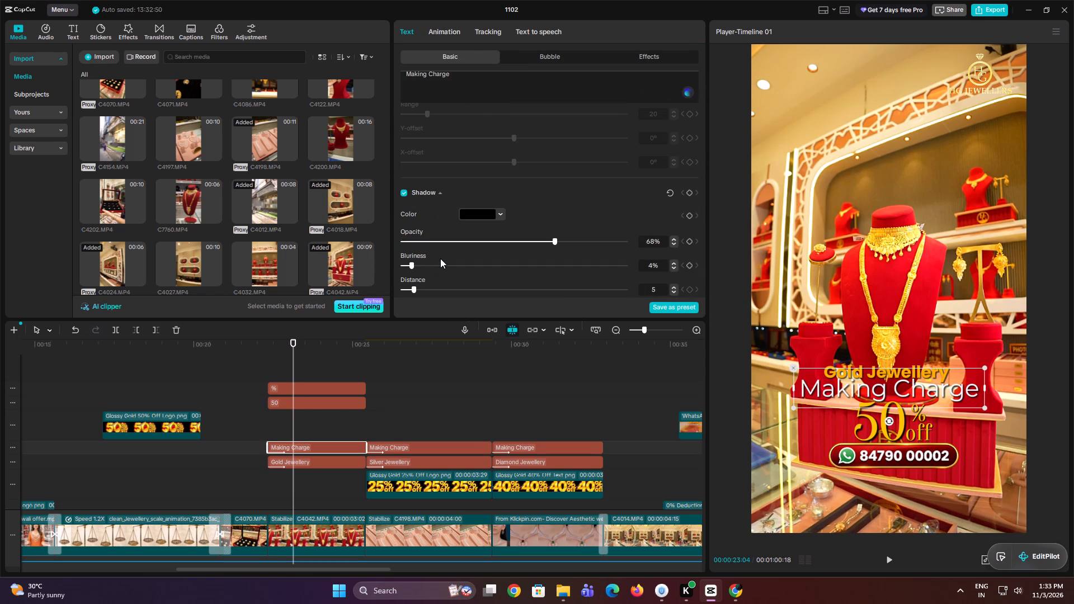
left_click_drag(559, 238, 582, 241)
left_click_drag(582, 241, 586, 241)
Take a screenshot of the full video preview frame at 00:00:23:20 with the Snipping Tool.
left_click(310, 373)
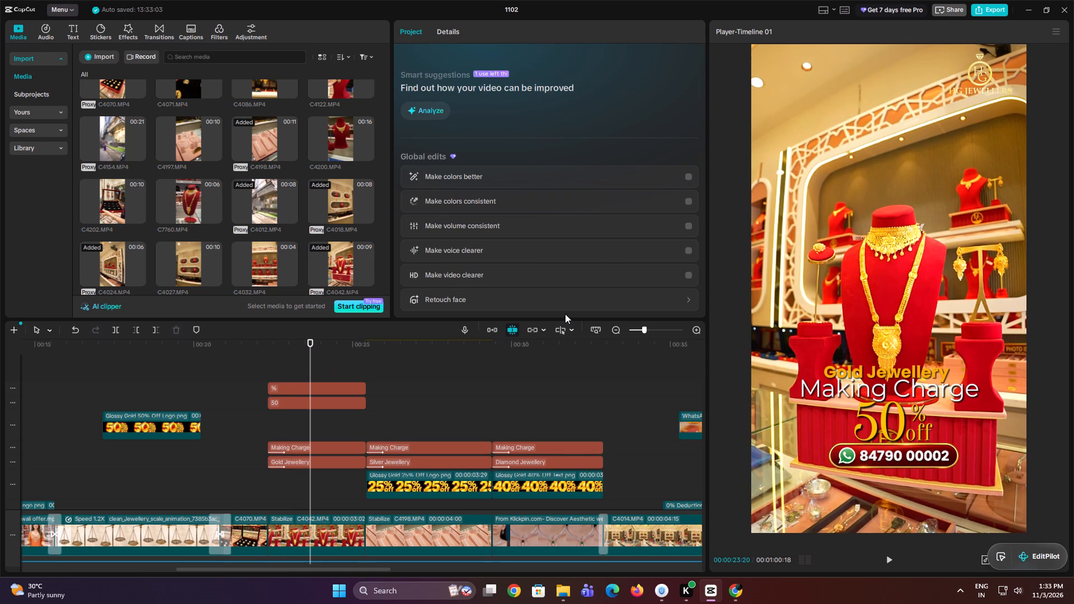
key("shift+super+s")
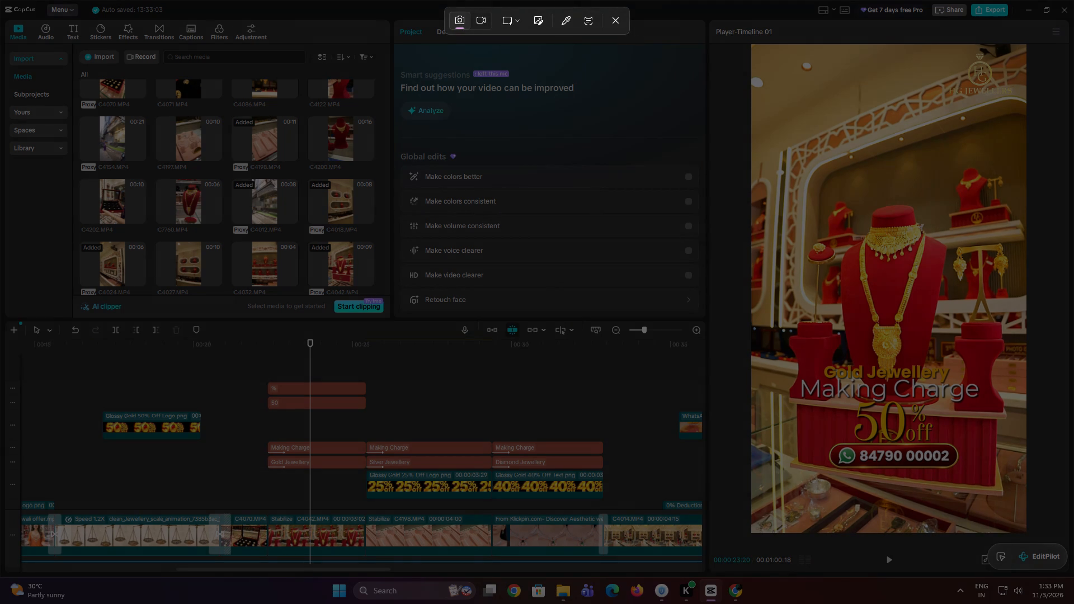
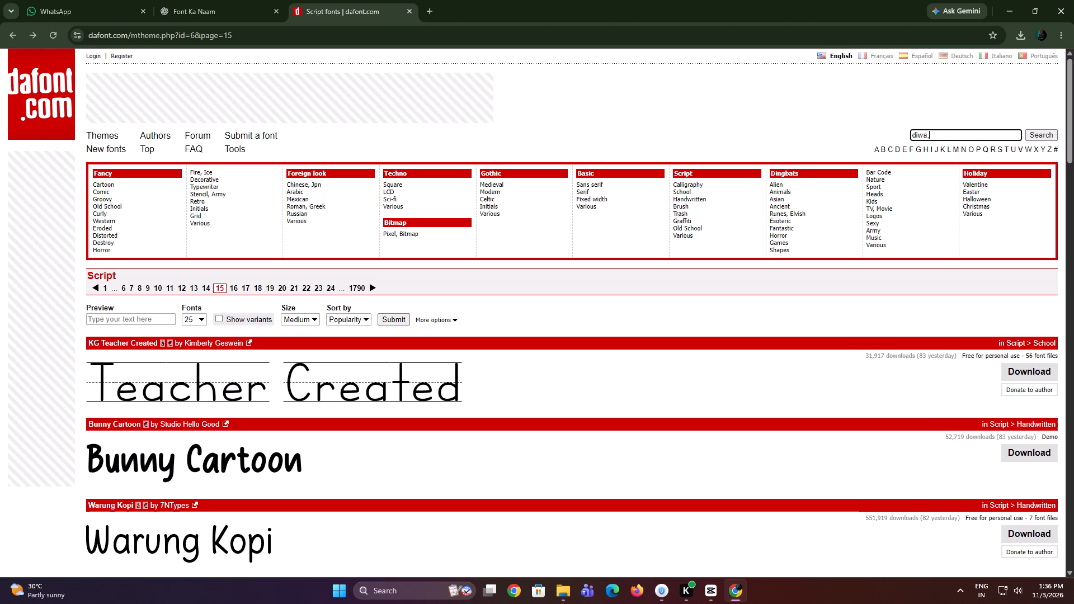
key("BackSpace")
type("li")
key("Return")
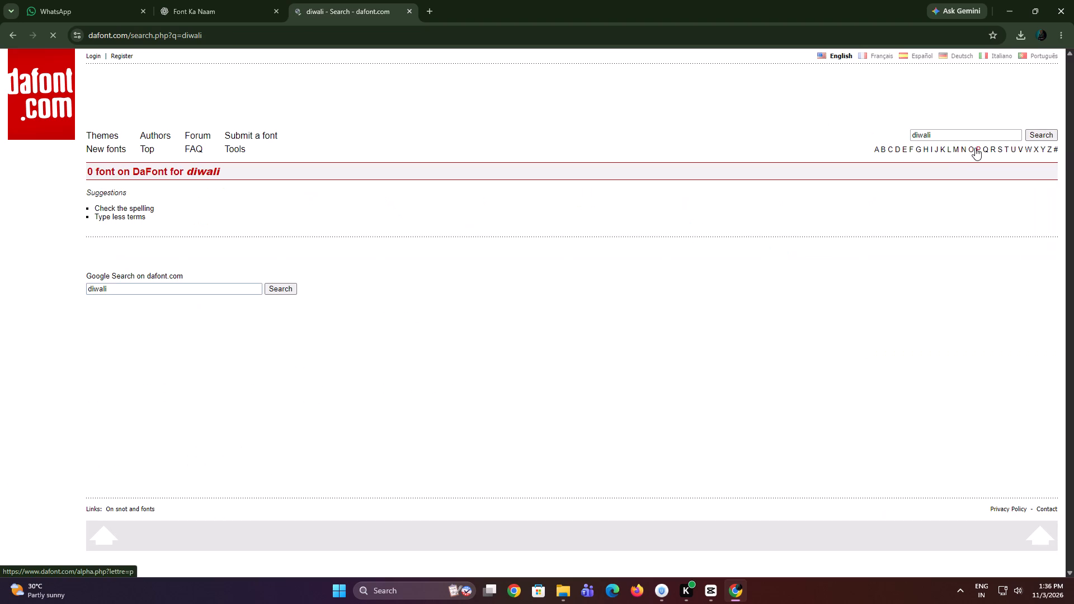
Return to the Google results for diwali fonts and open the Diwali Fonts result from MyFonts.
double_click(18, 39)
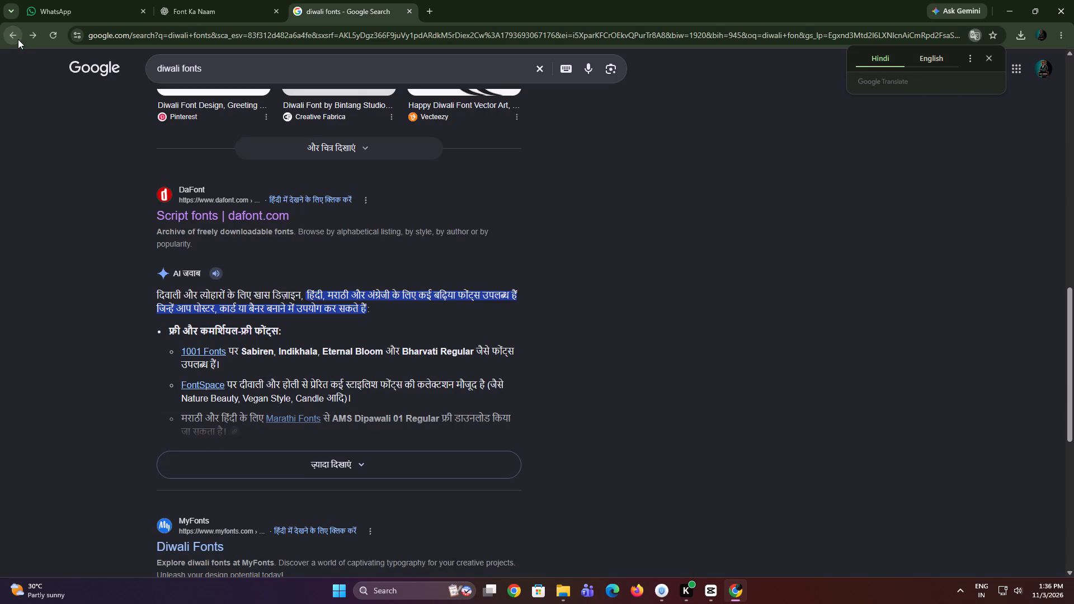
scroll(357, 403, "down", 4)
left_click(197, 322)
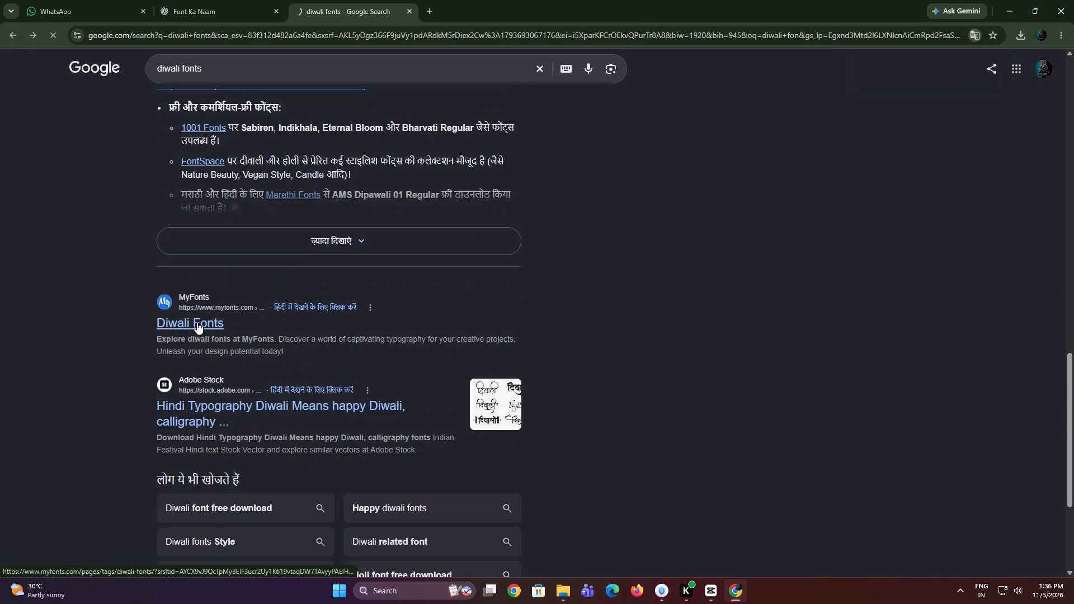
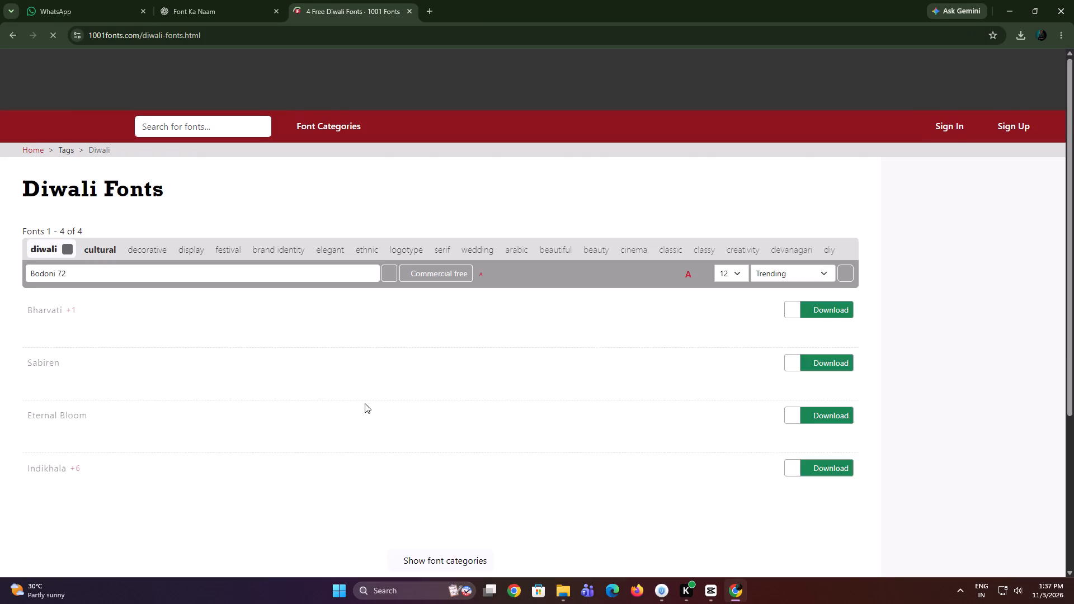
Download the Indikhala font from the Diwali Fonts list and save the indikhala ZIP archive in E:\new.
scroll(522, 440, "down", 2)
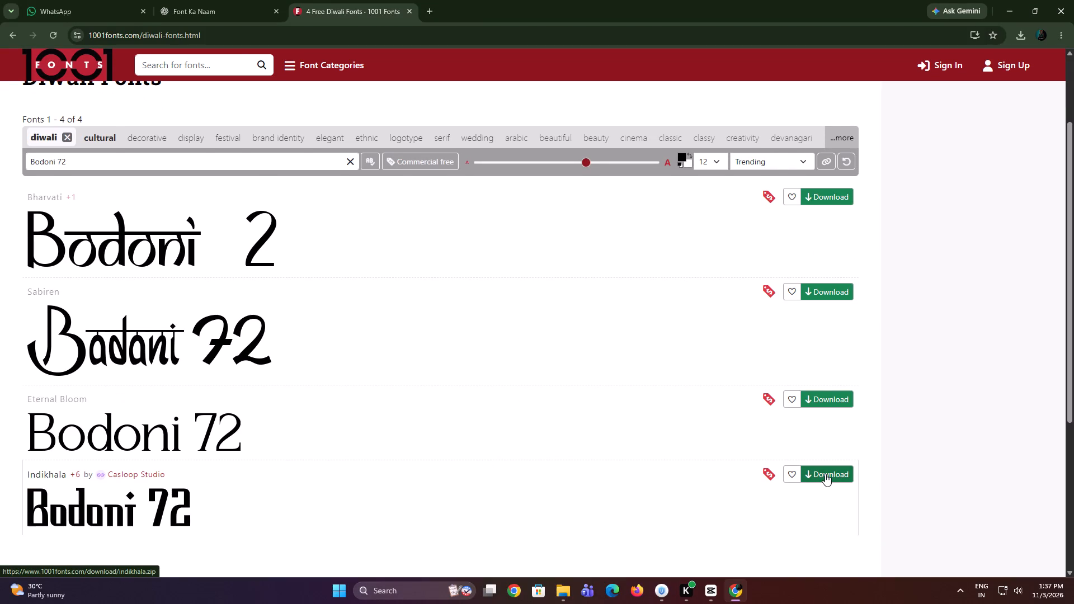
left_click(825, 474)
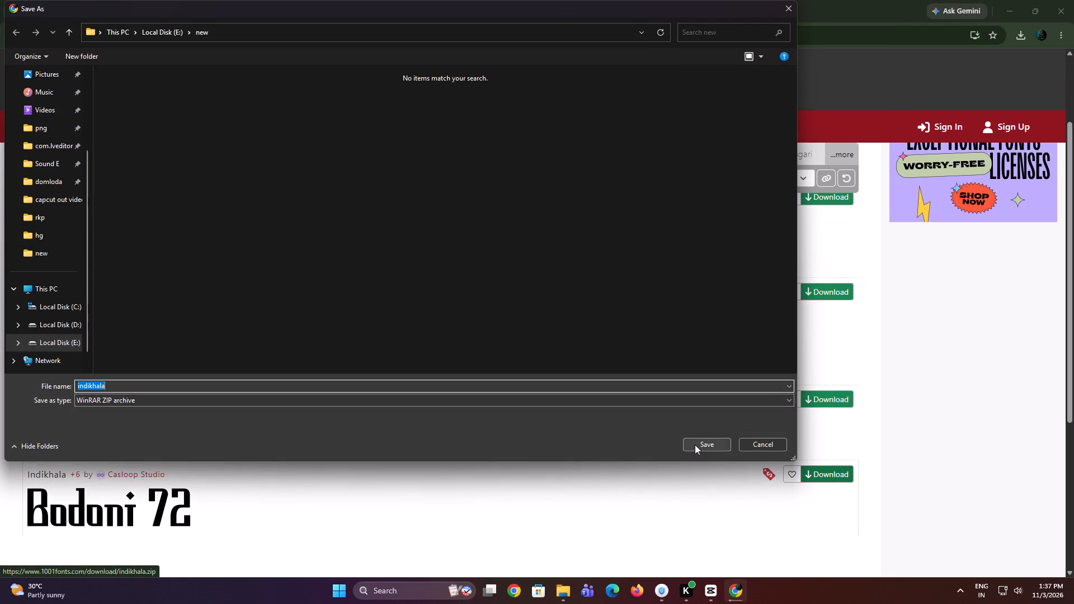
left_click(695, 445)
Locate the downloaded indikhala archive in its folder and extract it with WinRAR to E:\new\indikhala.
left_click(1020, 33)
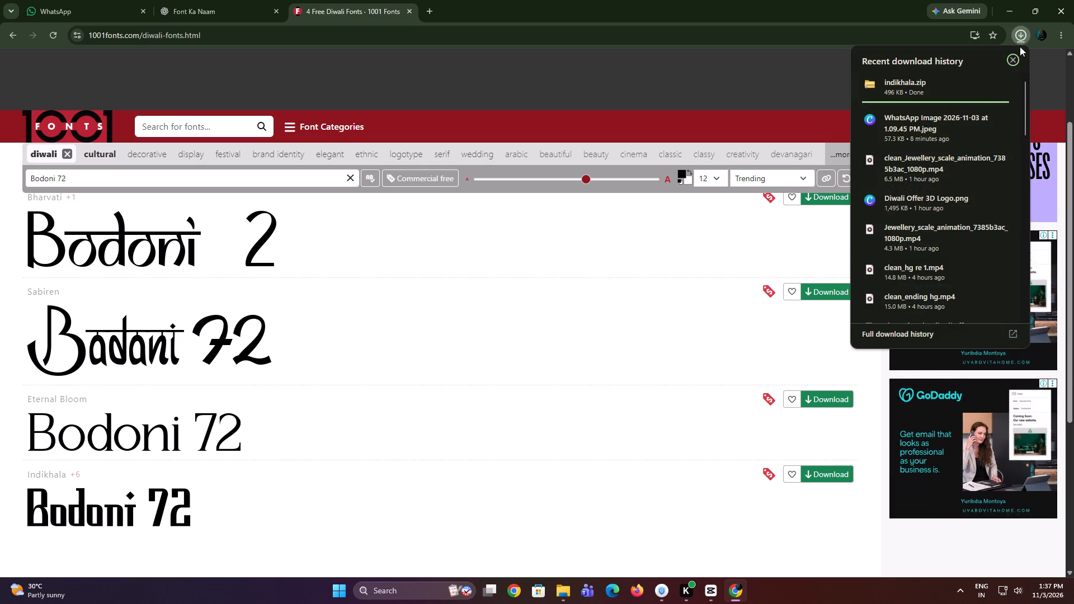
left_click(982, 82)
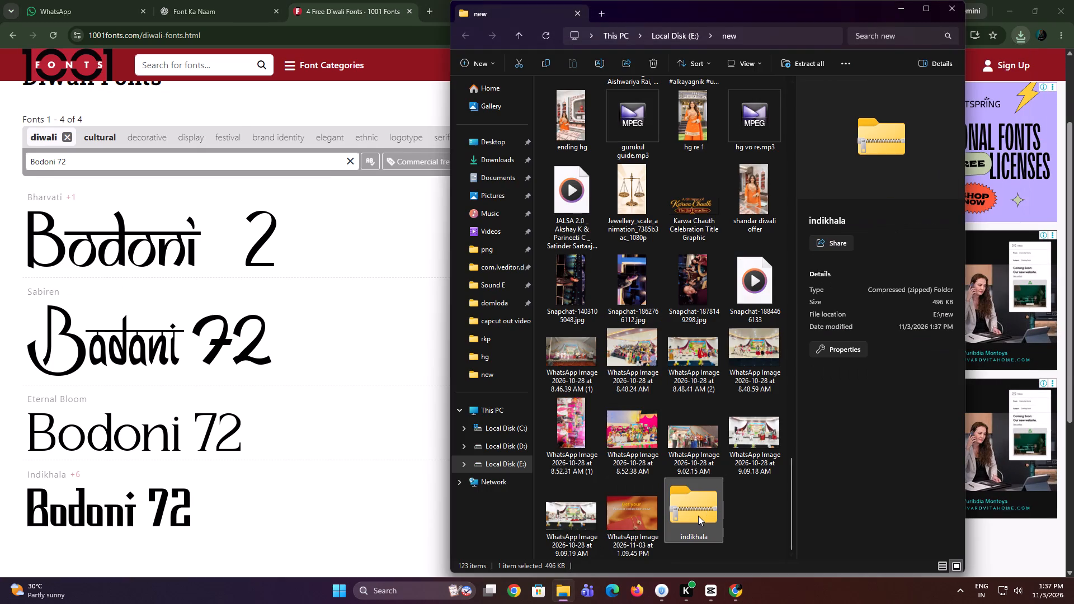
right_click(698, 516)
left_click(742, 478)
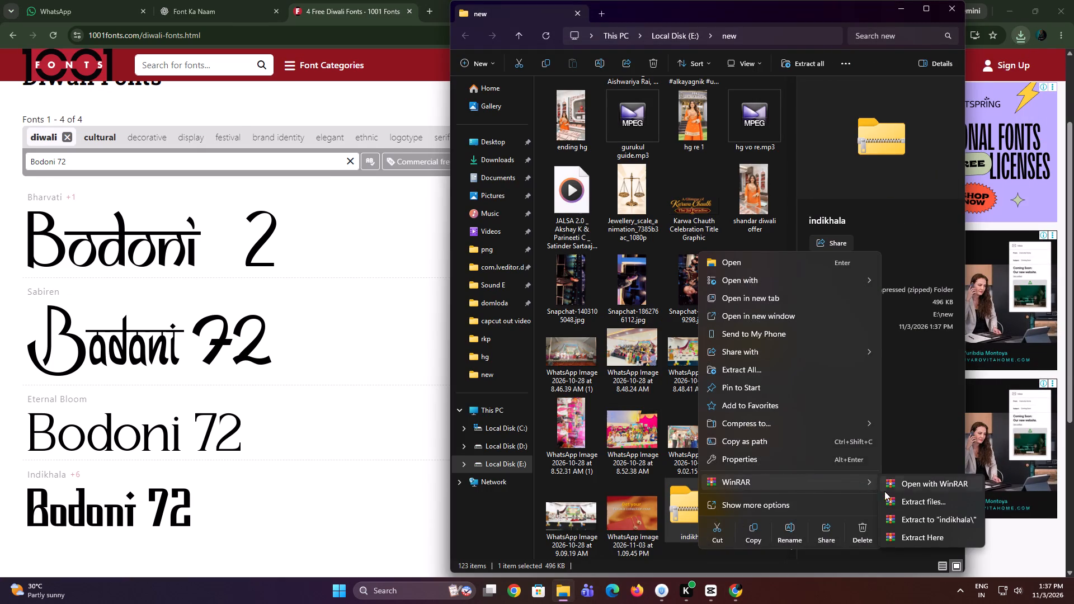
left_click(894, 496)
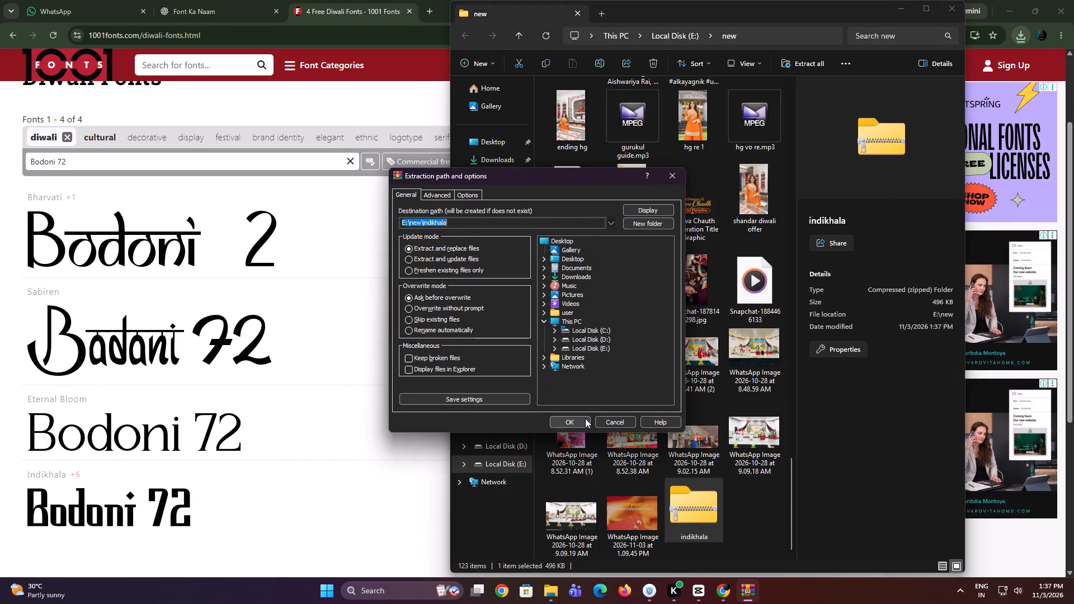
left_click(585, 418)
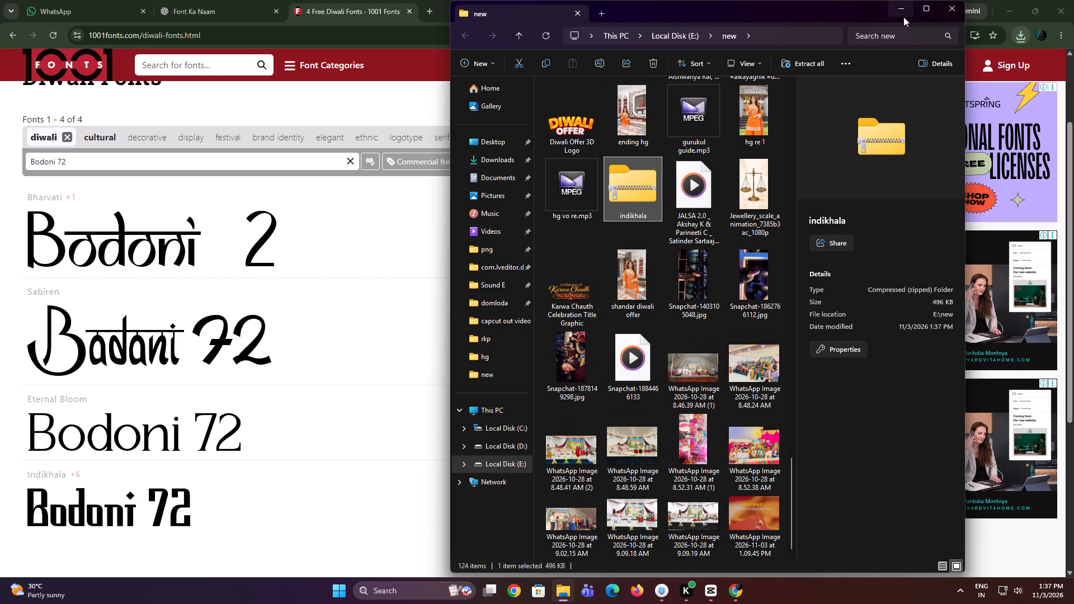
Open the extracted indikhala folder and install the Indikhala-HighContrast font.
scroll(639, 208, "down", 3)
scroll(643, 224, "up", 19)
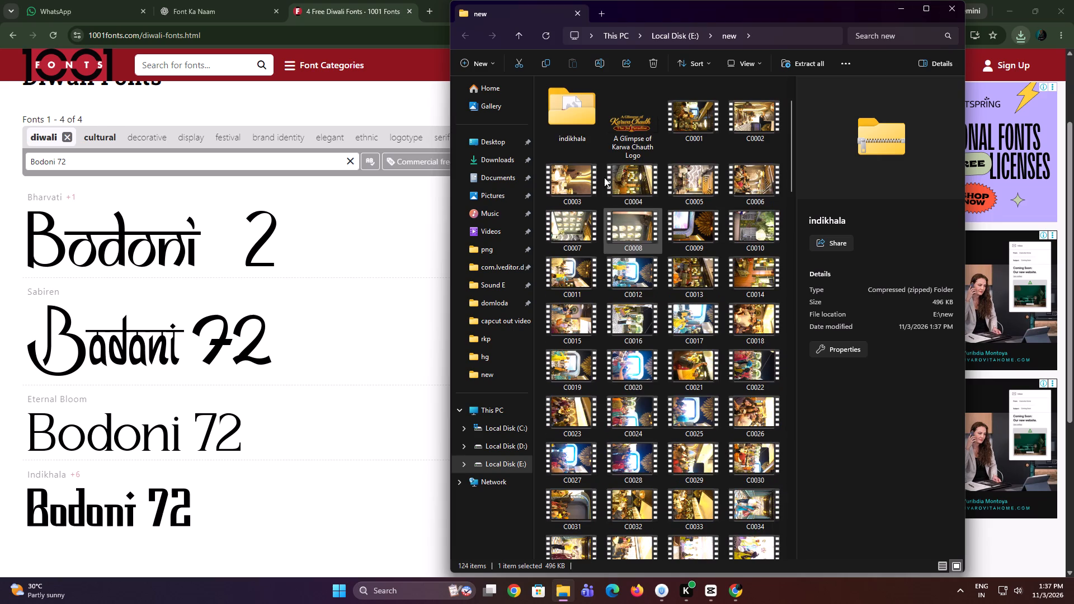
double_click(571, 112)
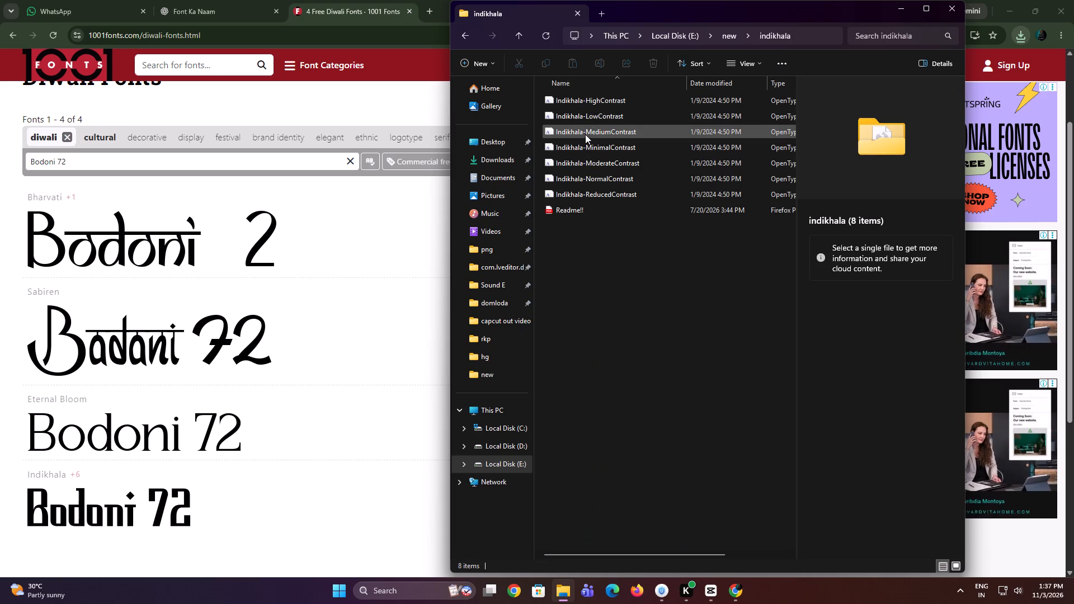
right_click(587, 103)
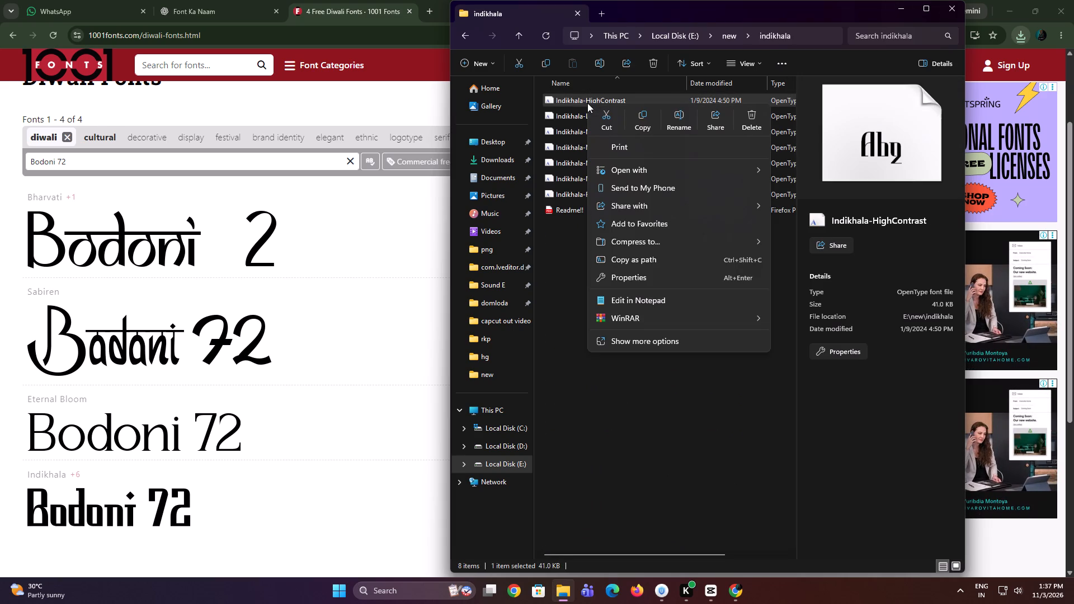
double_click(574, 100)
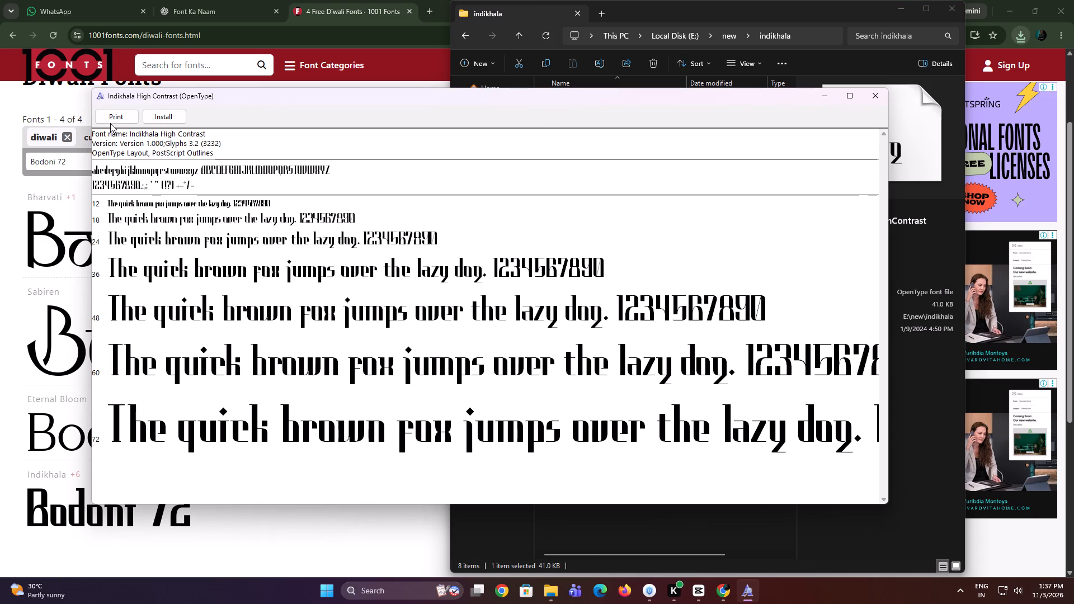
left_click(159, 119)
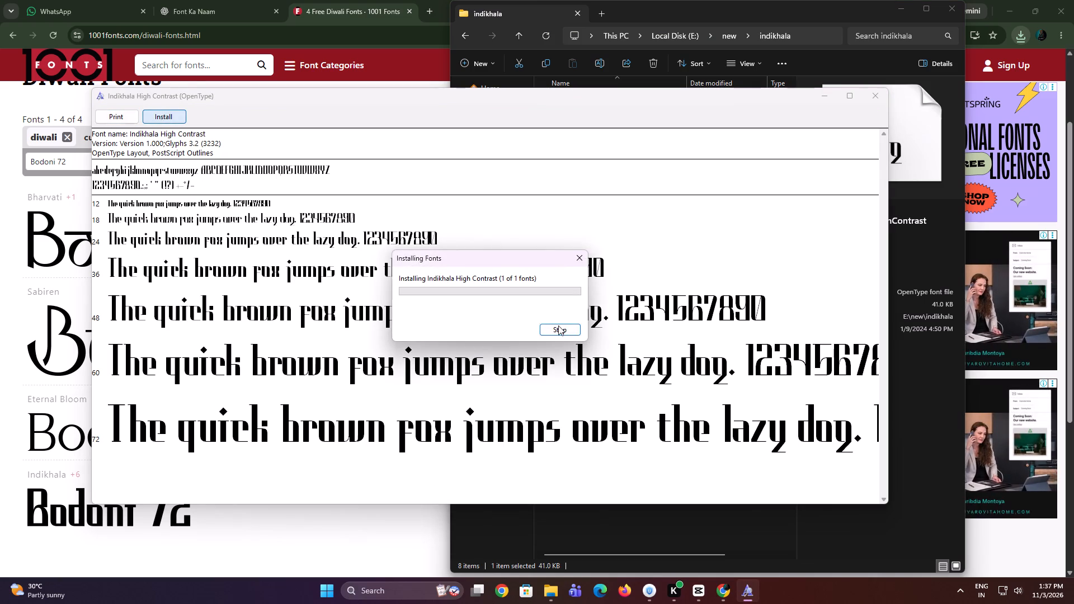
left_click(875, 97)
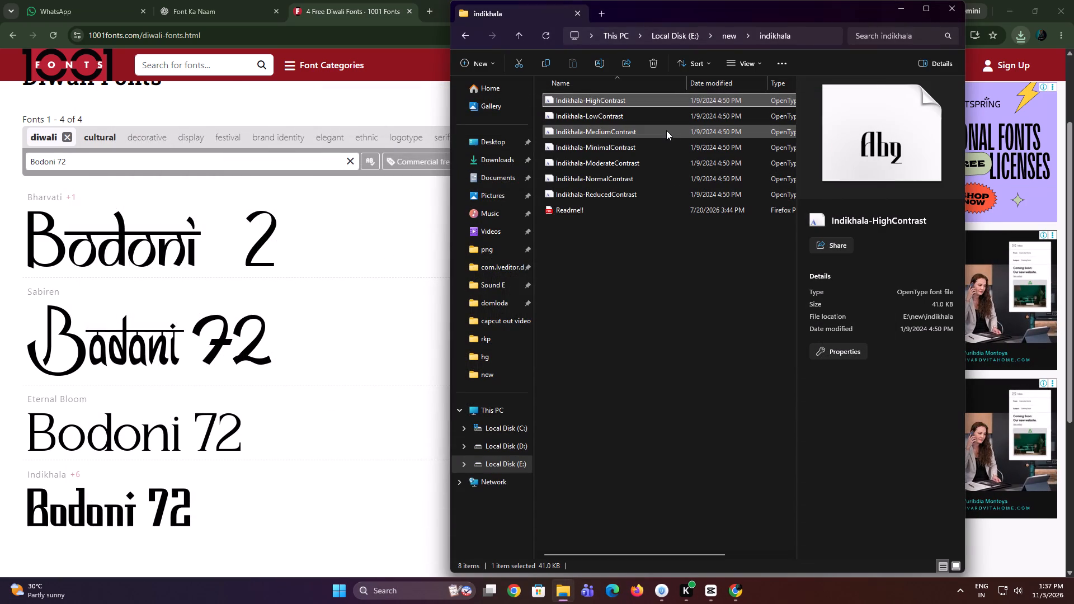
Install the Indikhala-LowContrast font, minimise the browser and CapCut windows, and close the font preview.
right_click(666, 130)
double_click(623, 107)
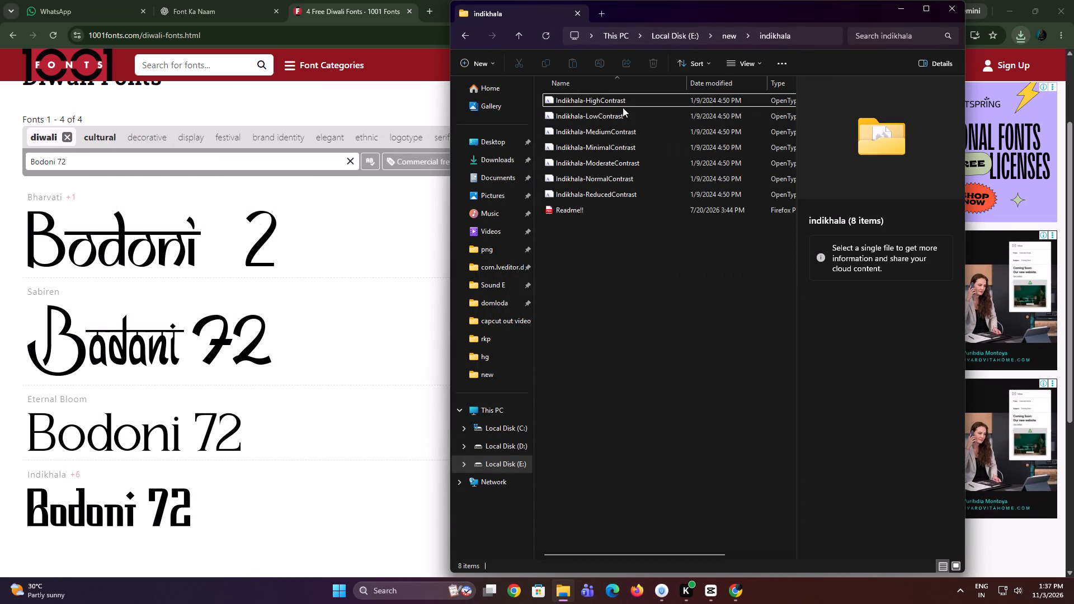
double_click(619, 114)
left_click(192, 131)
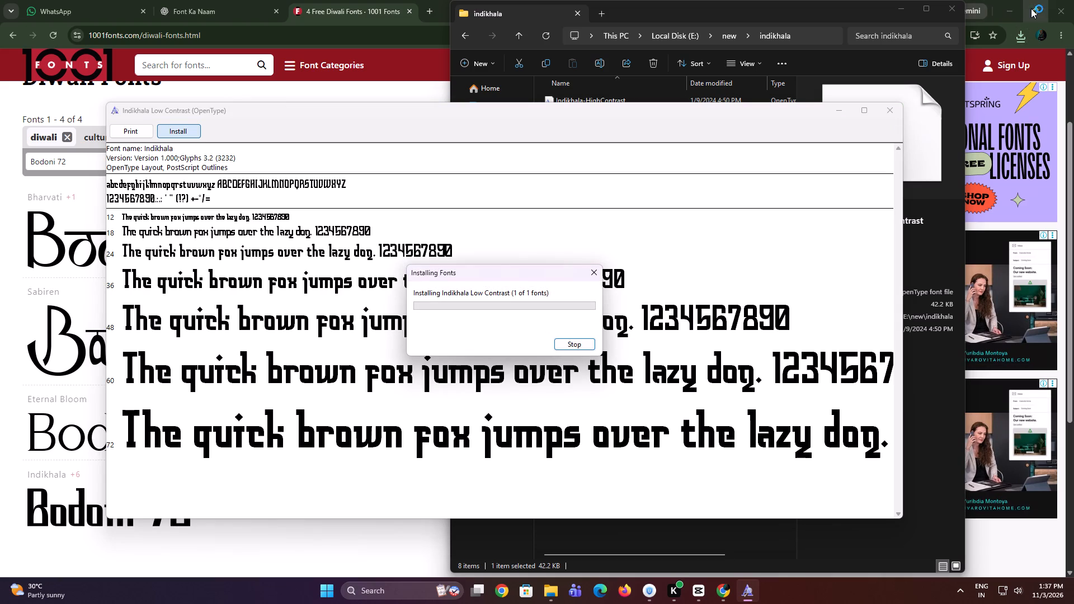
left_click(1005, 5)
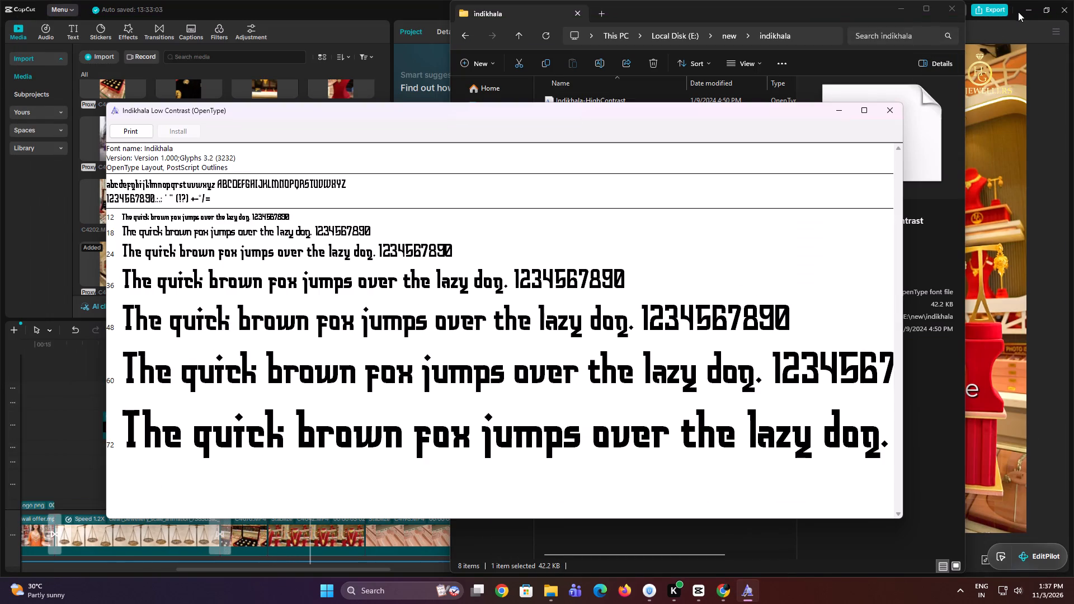
left_click(1026, 7)
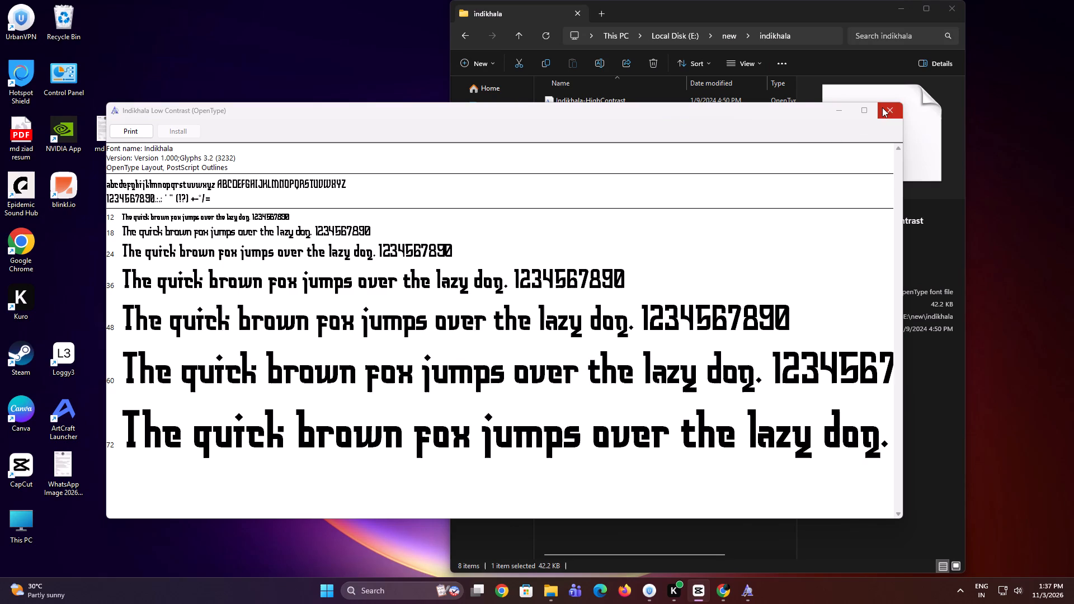
left_click(882, 107)
Install the Indikhala-MediumContrast font from the indikhala folder and put its preview away.
double_click(604, 131)
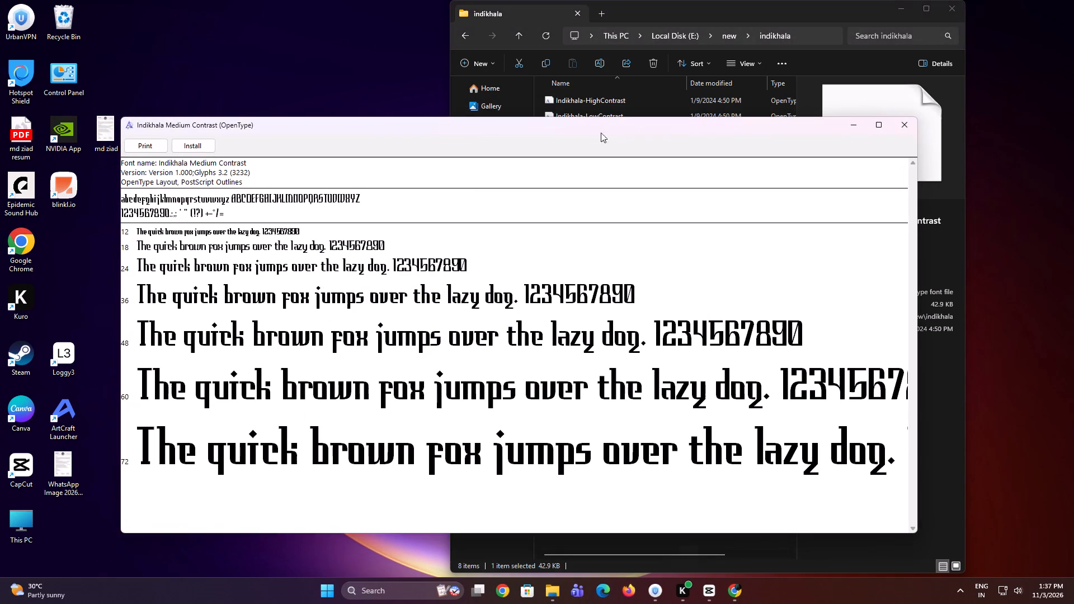
left_click(183, 149)
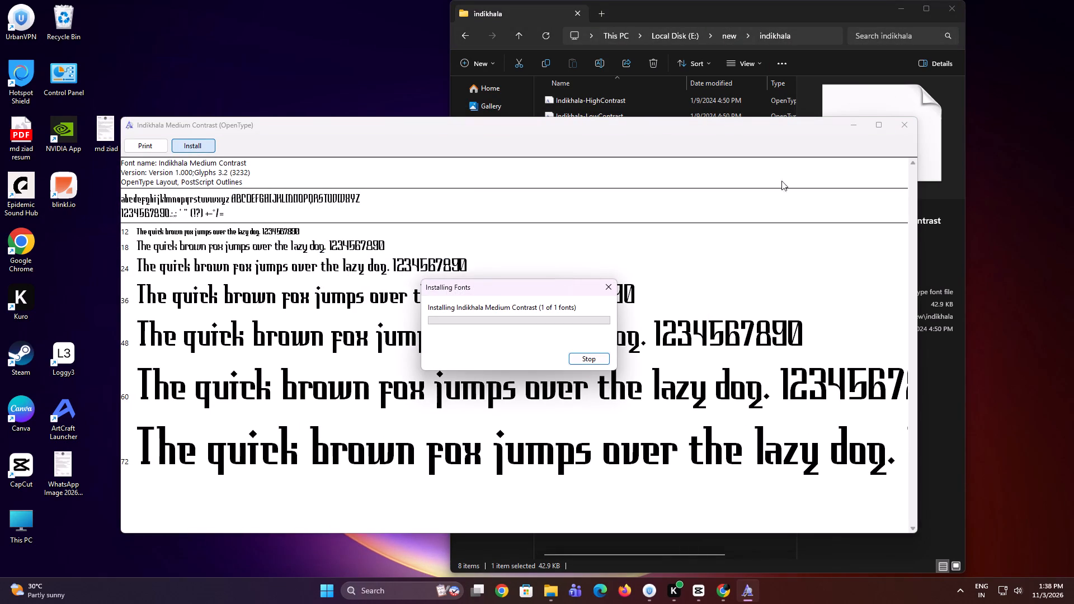
left_click(851, 128)
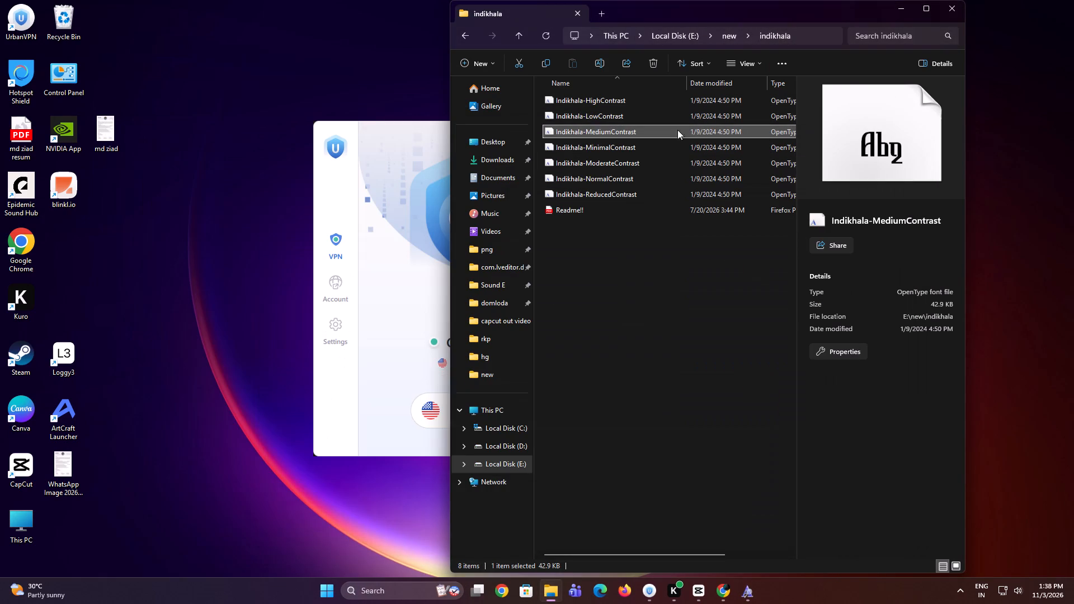
Install the Indikhala-MinimalContrast font from the indikhala folder and put its preview away.
double_click(618, 147)
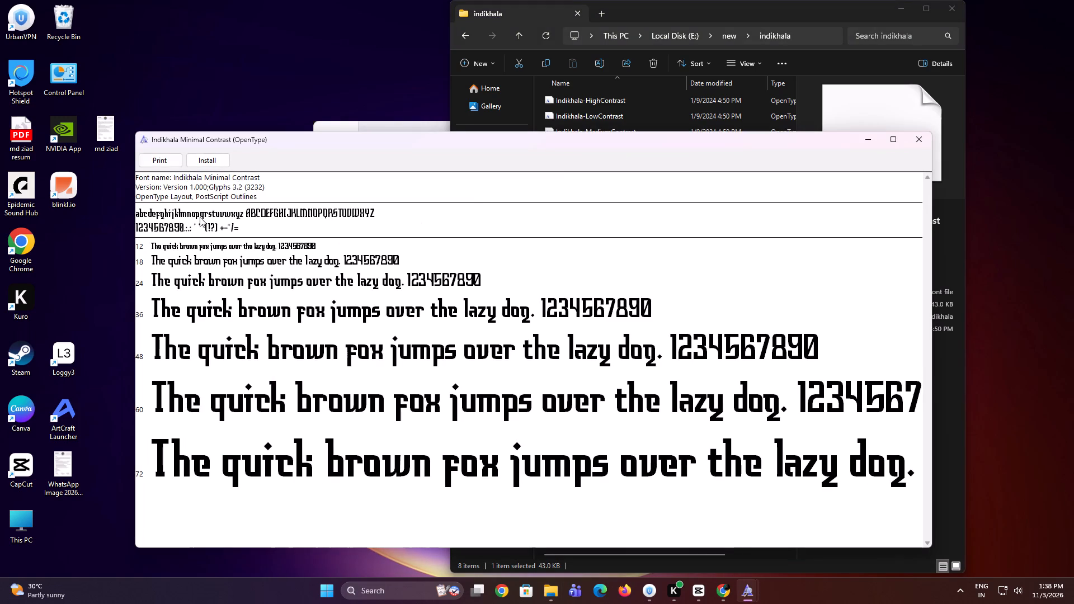
left_click(214, 161)
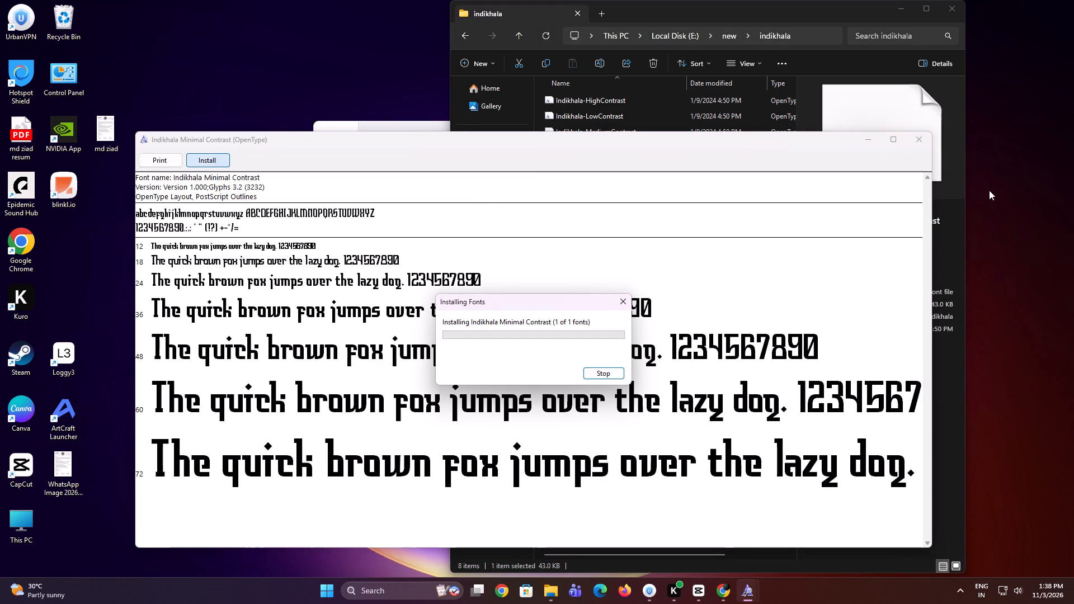
left_click(863, 137)
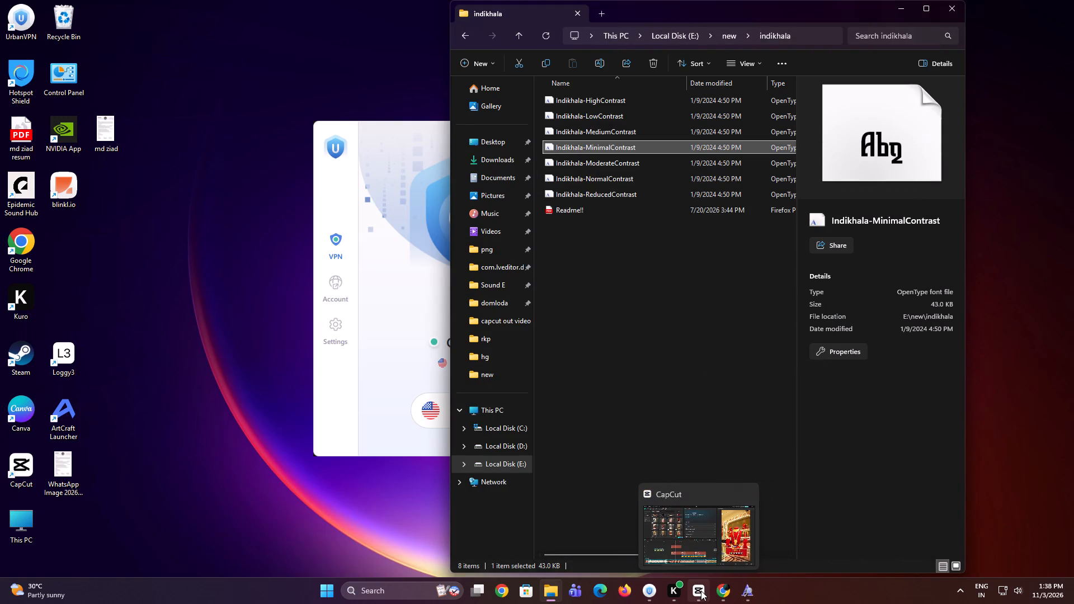
Switch to CapCut, shrink its maximised window, and close the 1102 project editor.
left_click(701, 591)
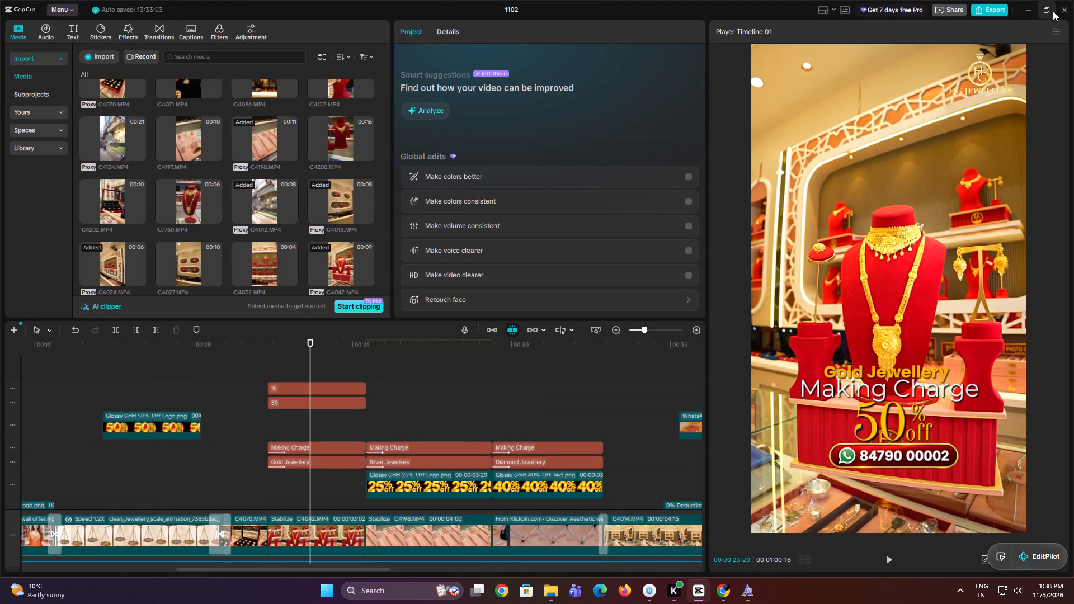
left_click(1053, 11)
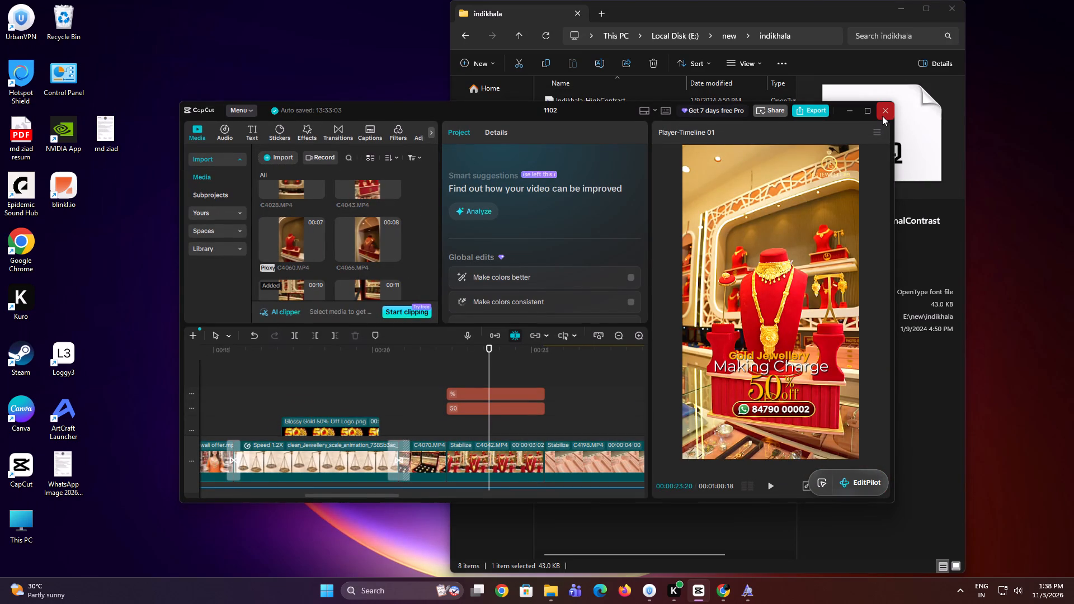
left_click(882, 115)
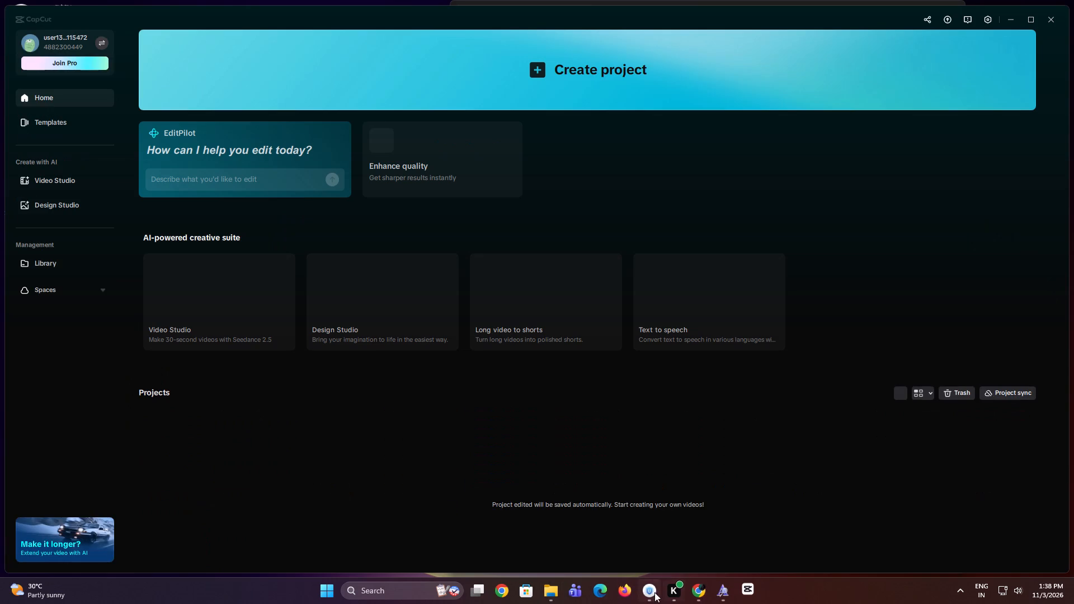
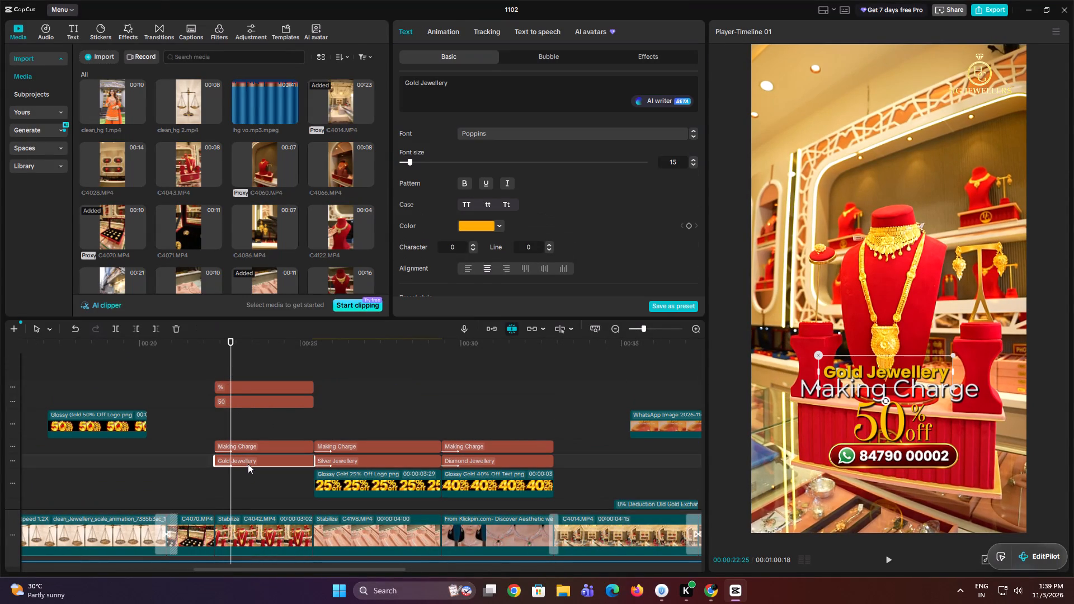
Delete the Gold Jewellery text from the timeline.
key("BackSpace")
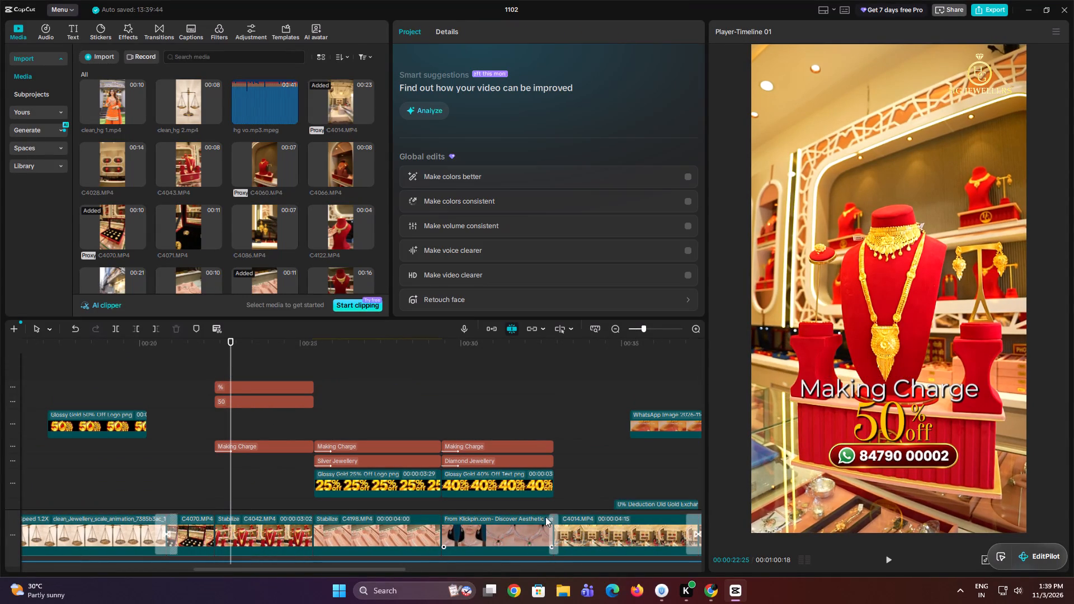
Enlarge the 50 and % off texts together and move them to the frame's left side, beside the WhatsApp number banner.
left_click_drag(292, 369, 281, 413)
left_click_drag(839, 461, 792, 484)
left_click_drag(872, 464, 822, 451)
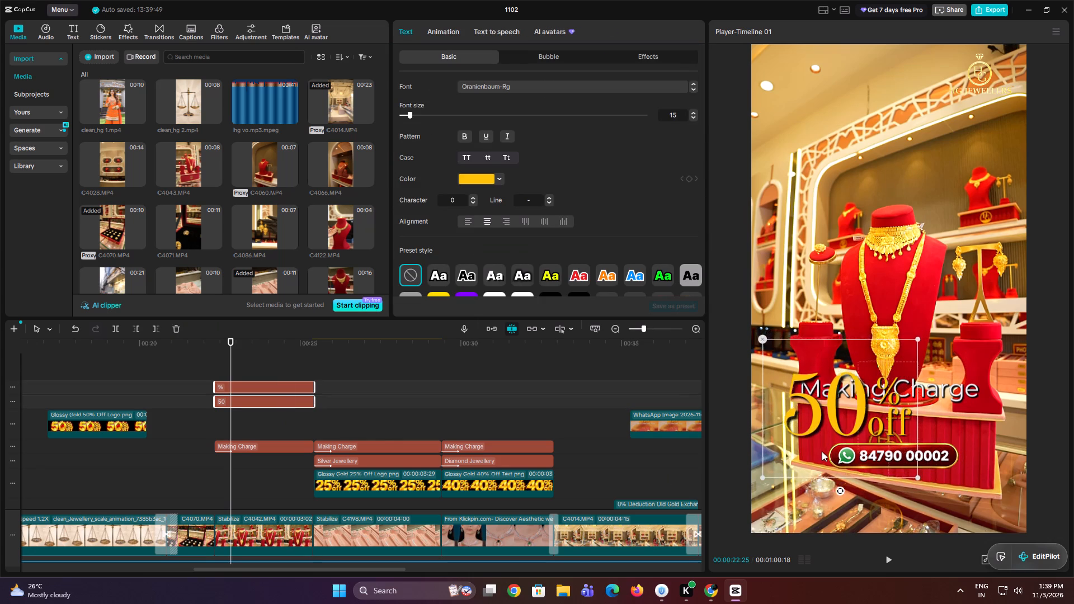
left_click_drag(822, 451, 816, 453)
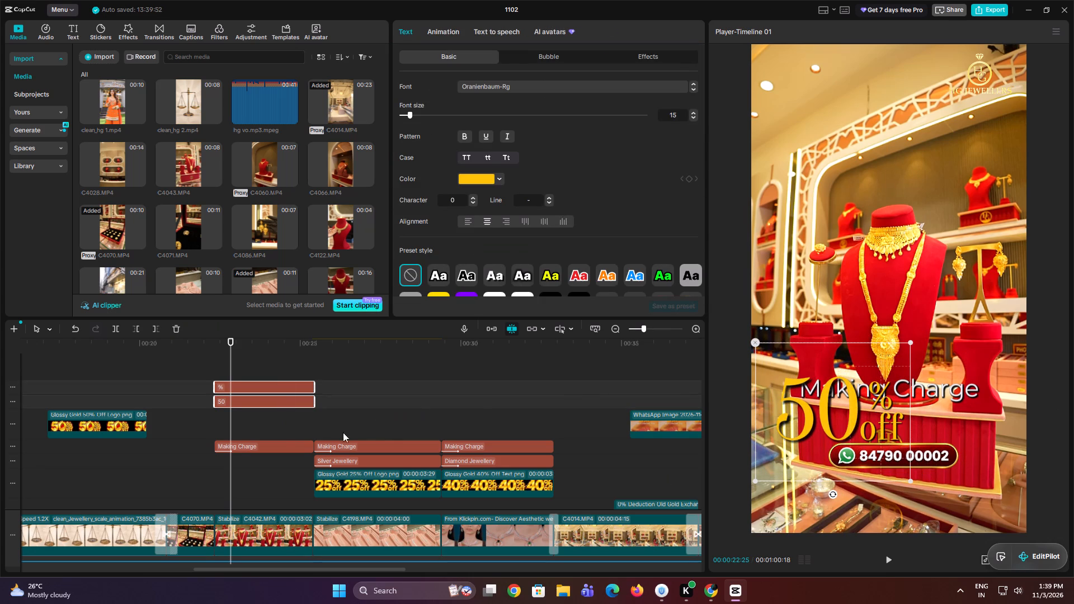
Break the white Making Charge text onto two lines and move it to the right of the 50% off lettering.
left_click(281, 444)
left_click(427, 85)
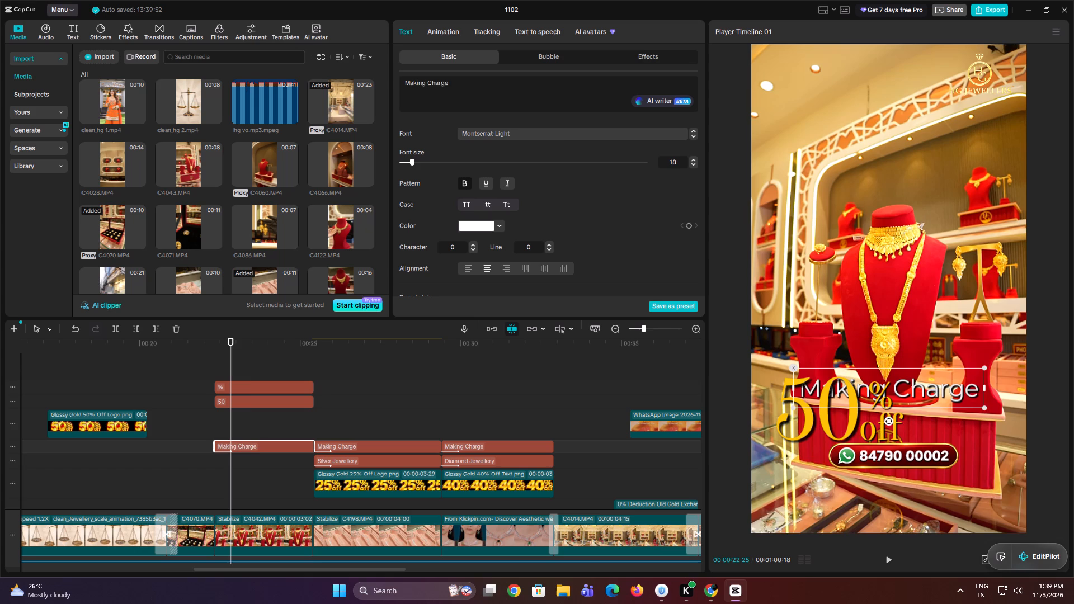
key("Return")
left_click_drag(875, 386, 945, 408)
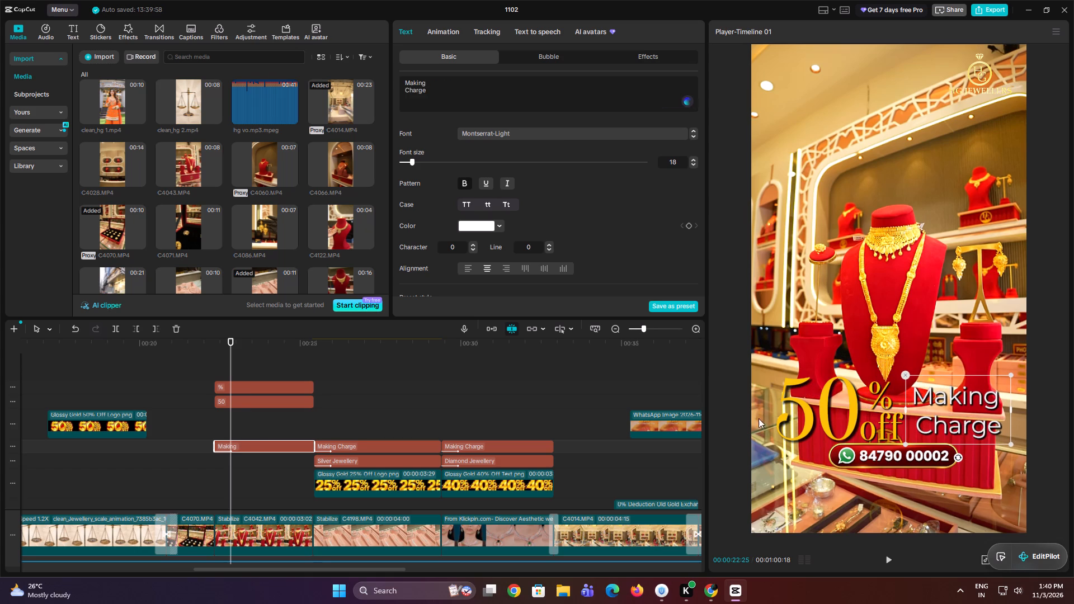
Duplicate the 50 text clip and place the copy over the white Making Charge text in the frame.
left_click(263, 403)
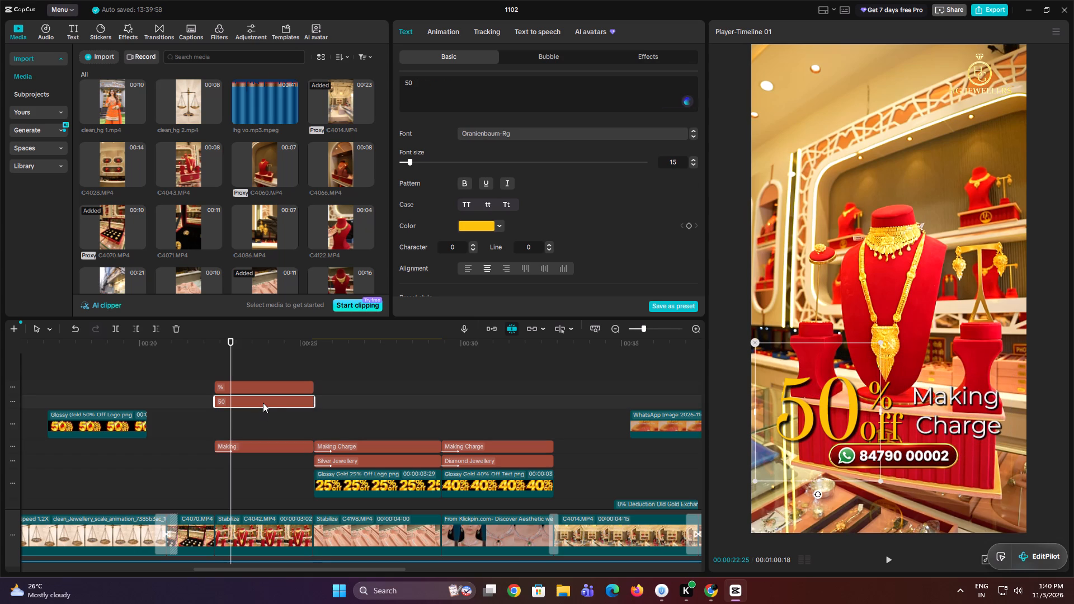
left_click_drag(263, 403, 261, 430, "alt")
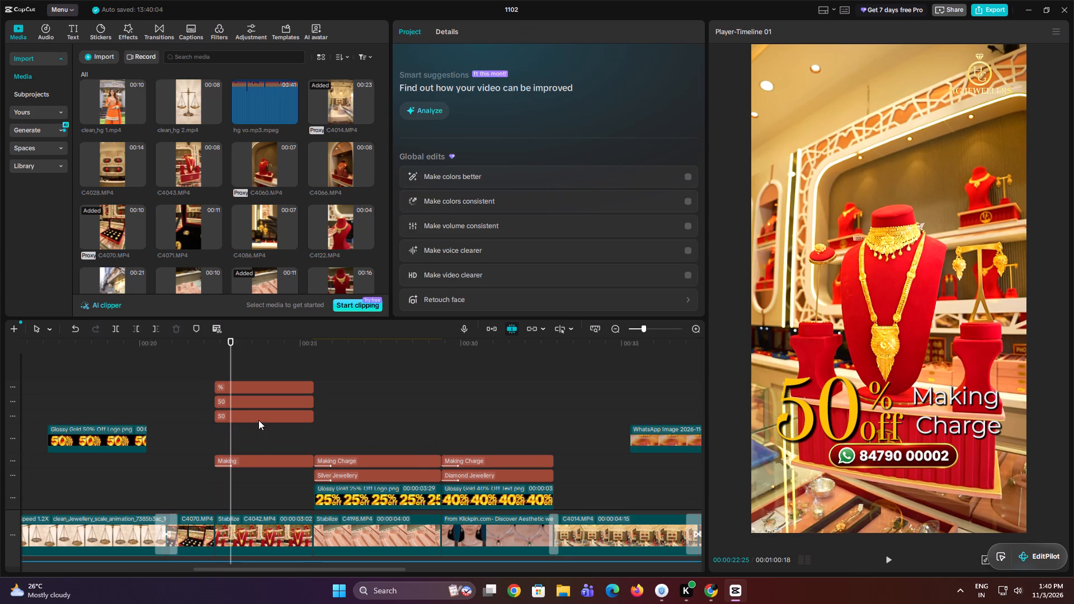
left_click(258, 420)
left_click_drag(834, 415, 962, 418)
left_click(265, 456)
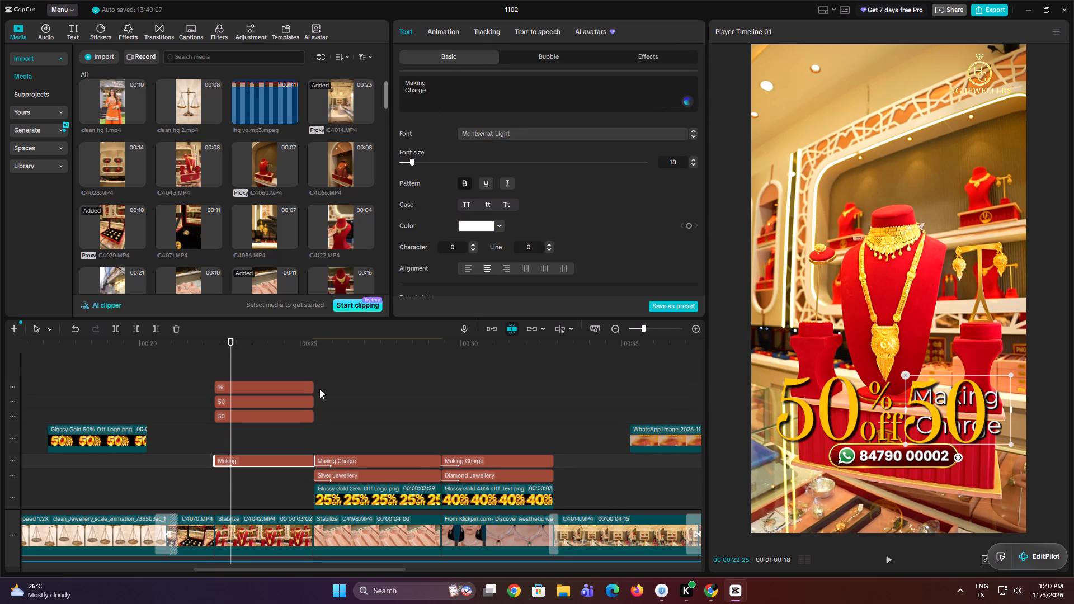
Replace the copied 50 text with "making" and "charge" on two lines.
left_click(271, 421)
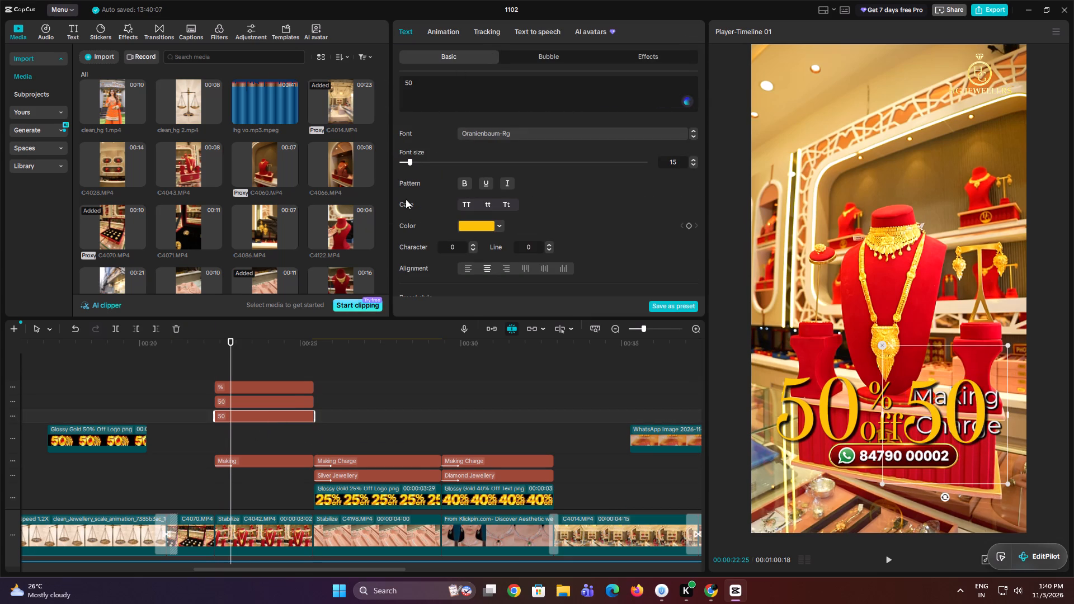
left_click(428, 89)
key("BackSpace")
key("BackSpace")
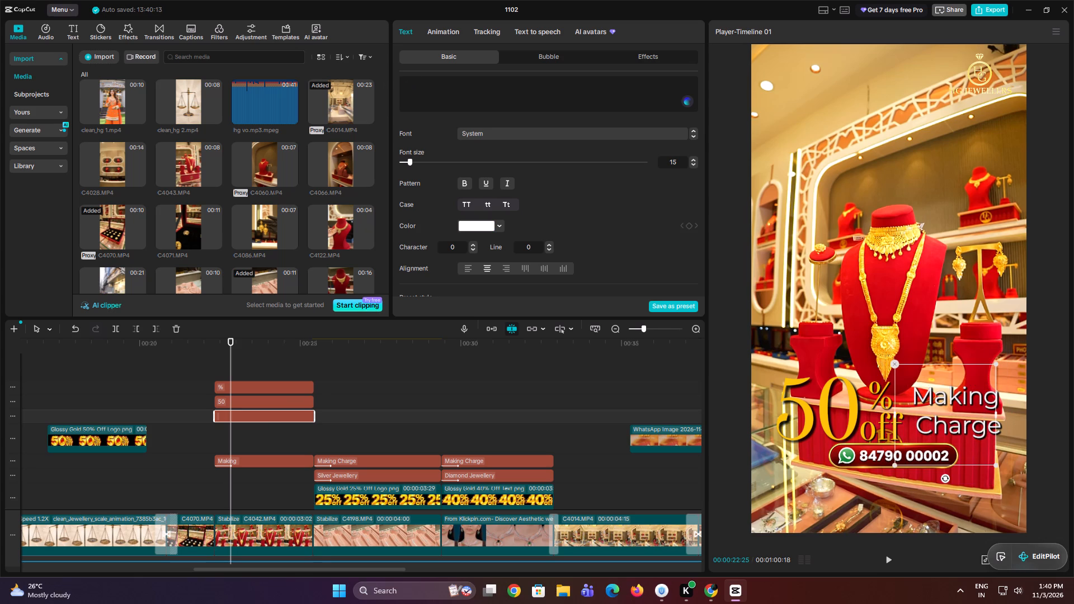
key("m")
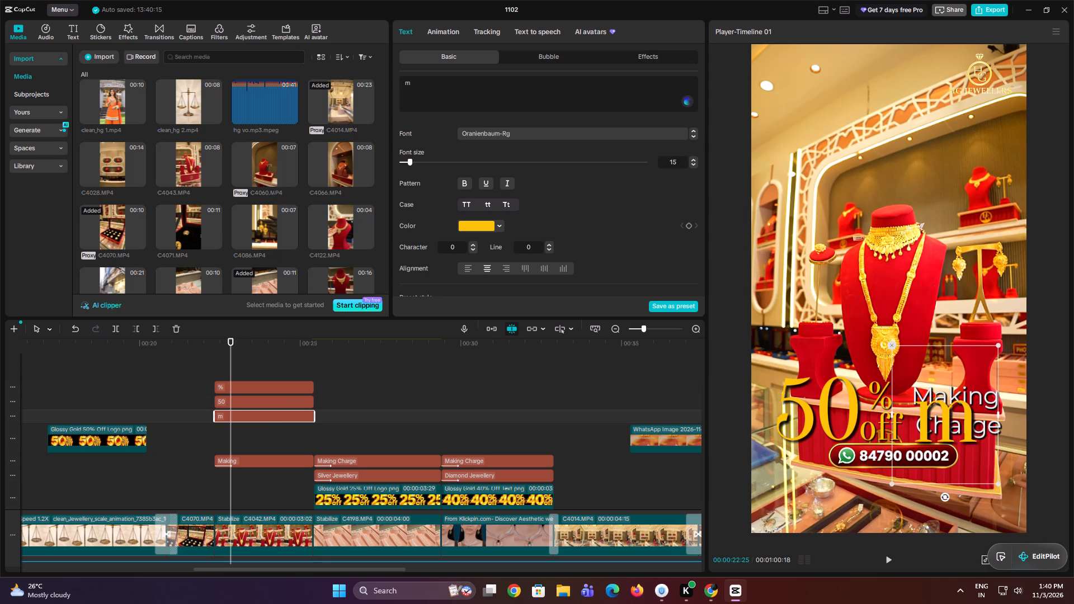
type("aking")
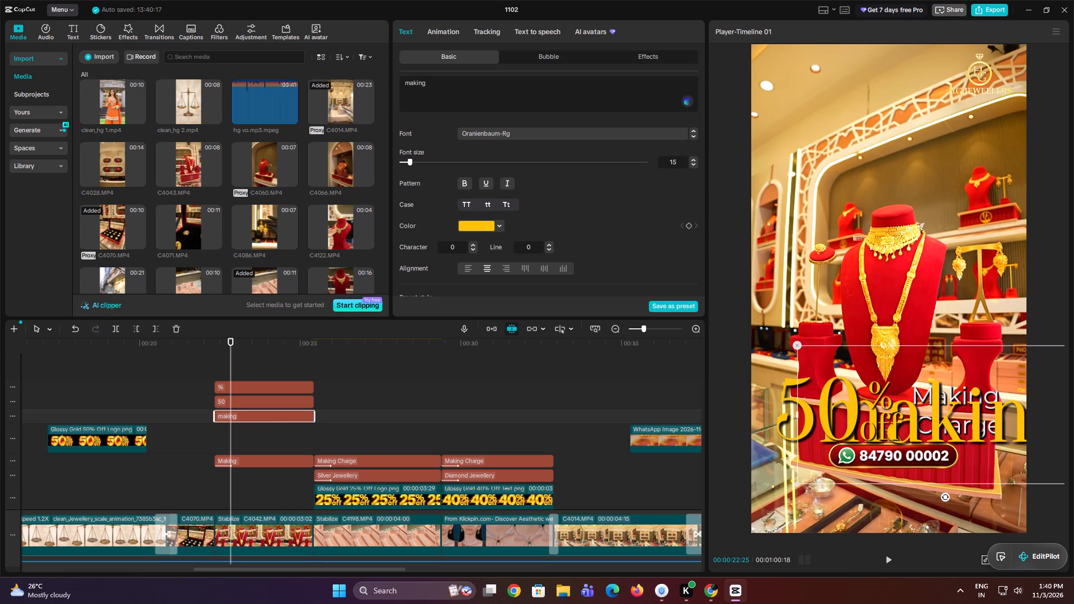
key("Return")
type("ch")
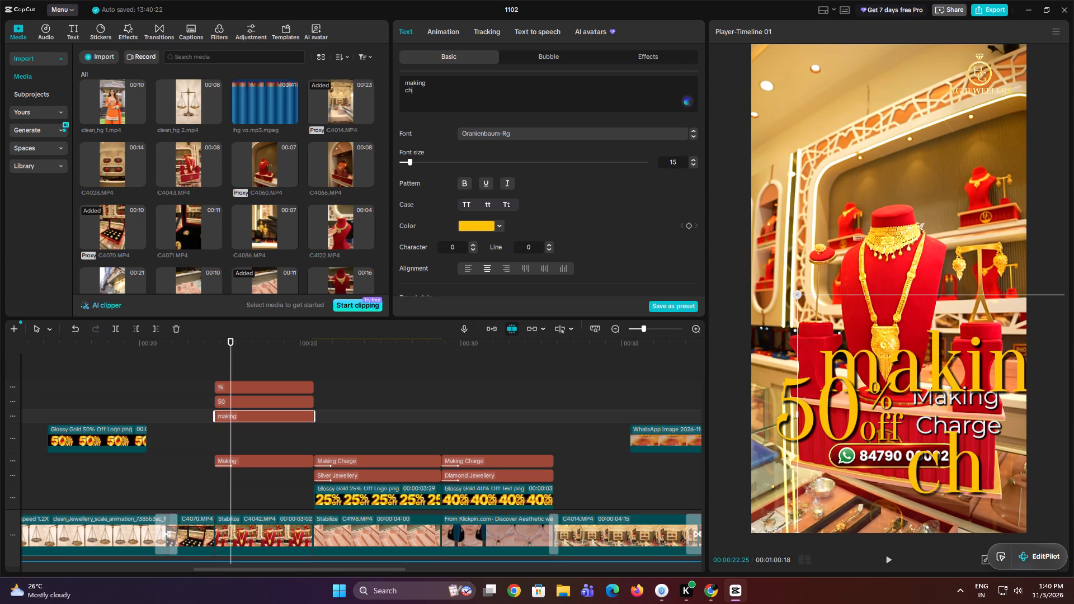
type("ar")
type("ge")
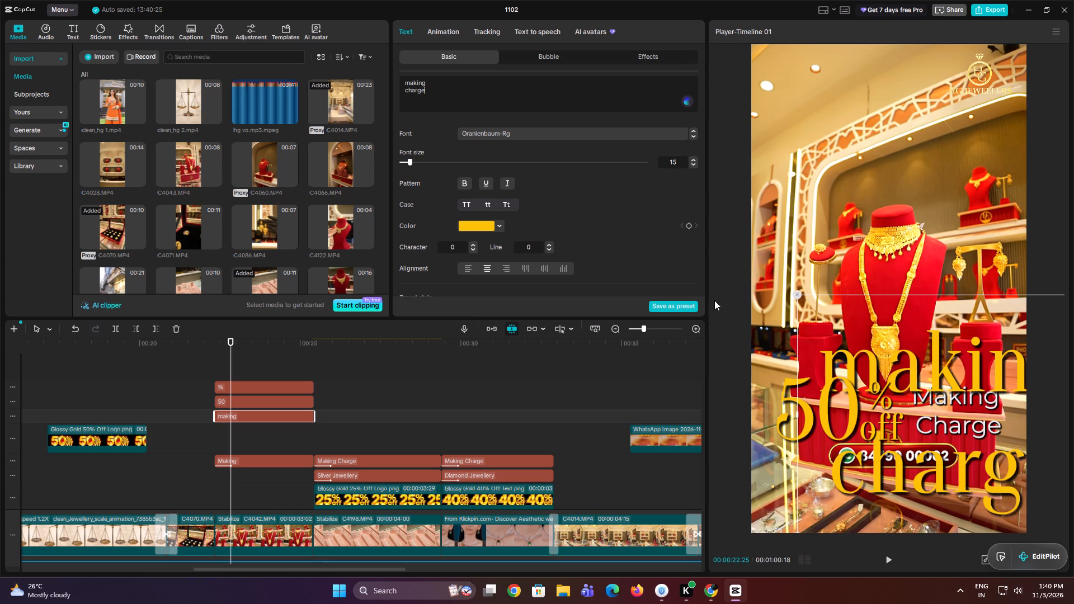
Set the line spacing of the gold making charge text to -6.
triple_click(548, 249)
triple_click(548, 249)
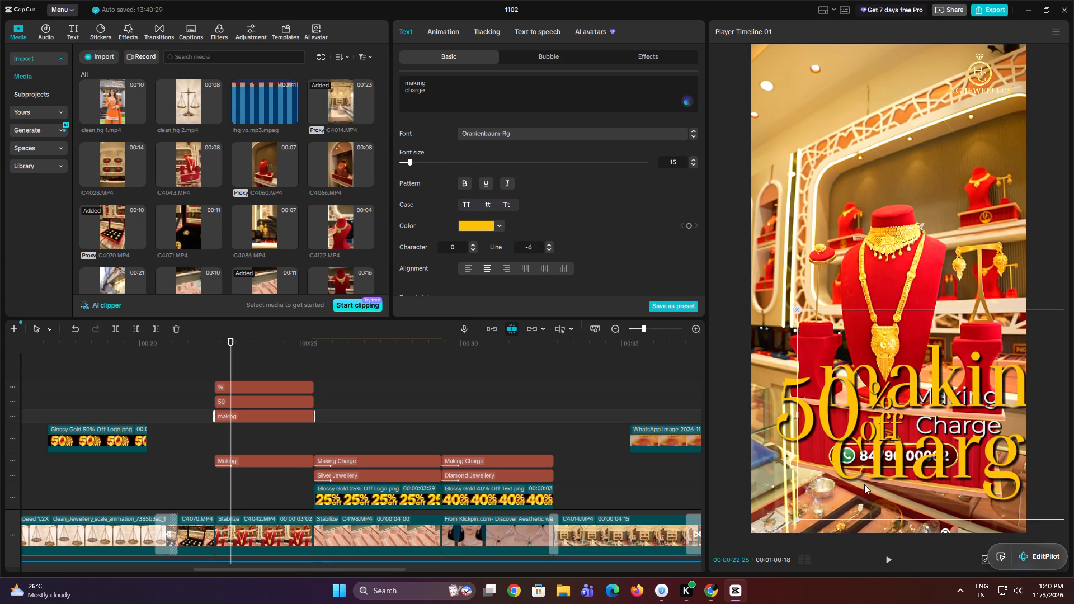
Apply title case to the gold making charge text, and shrink and position it just above the white Making Charge text.
left_click_drag(864, 480, 818, 304)
left_click_drag(753, 346, 845, 322)
left_click(509, 203)
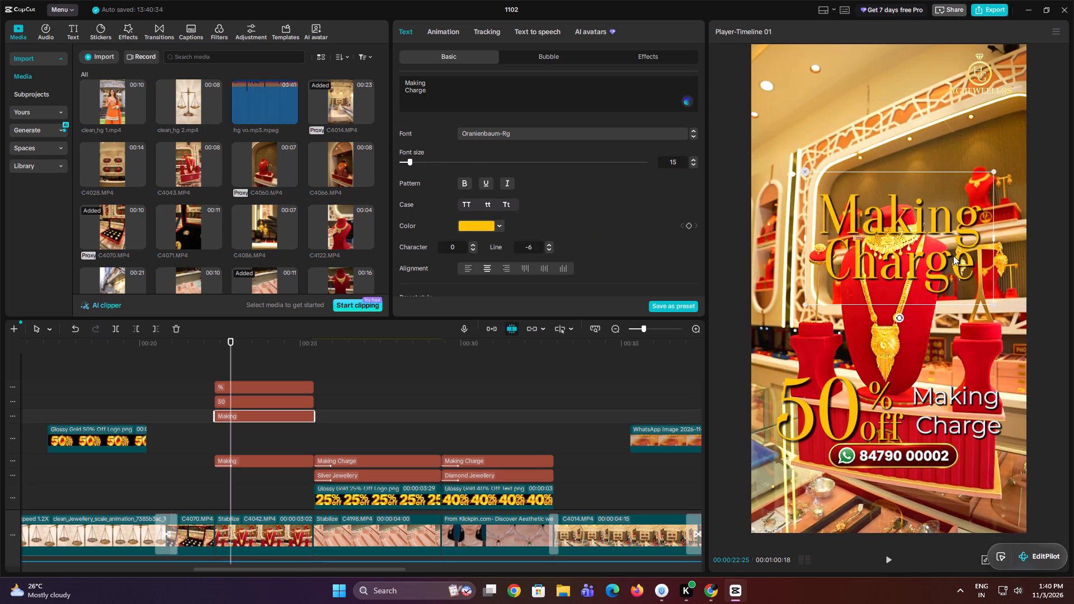
left_click_drag(992, 173, 969, 198)
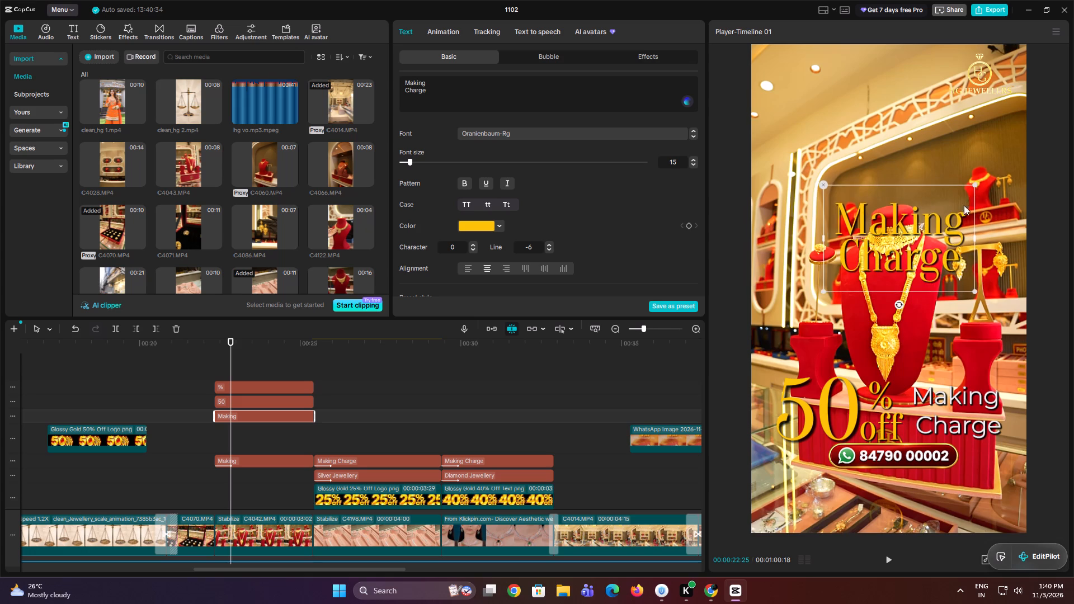
left_click_drag(955, 214, 987, 282)
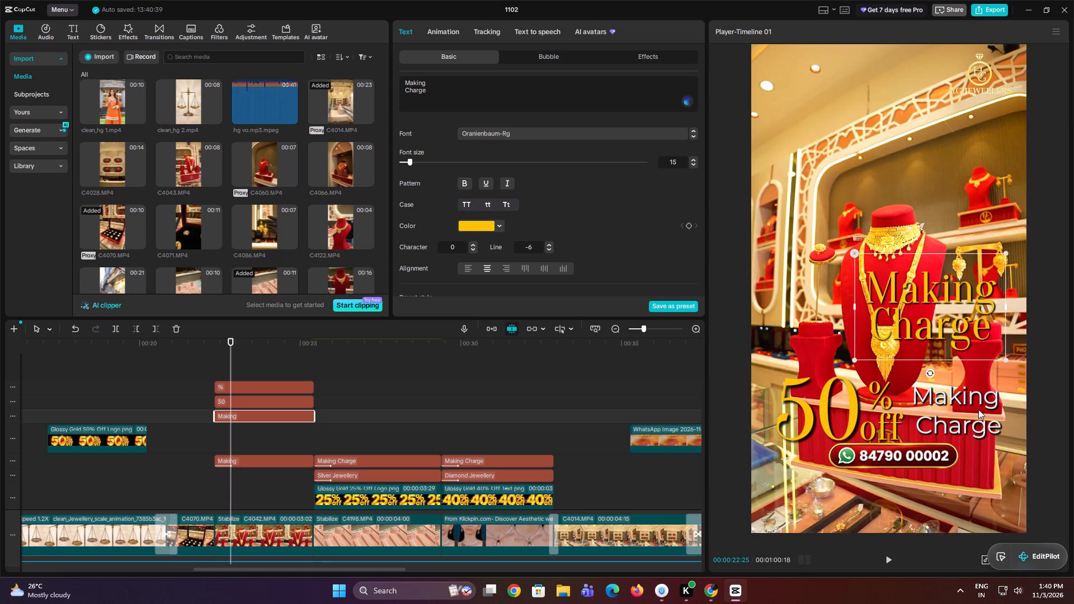
Delete the white Montserrat Making Charge text.
left_click(976, 412)
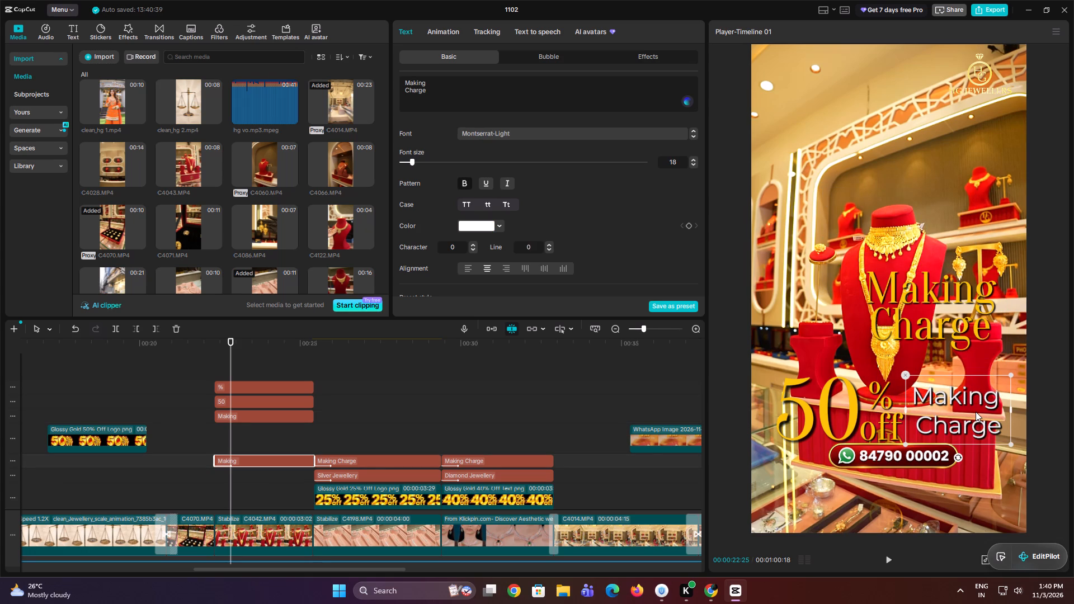
key("BackSpace")
Shrink the gold Making Charge text further and place it right of the 50% off lettering, above the WhatsApp number banner.
left_click(943, 296)
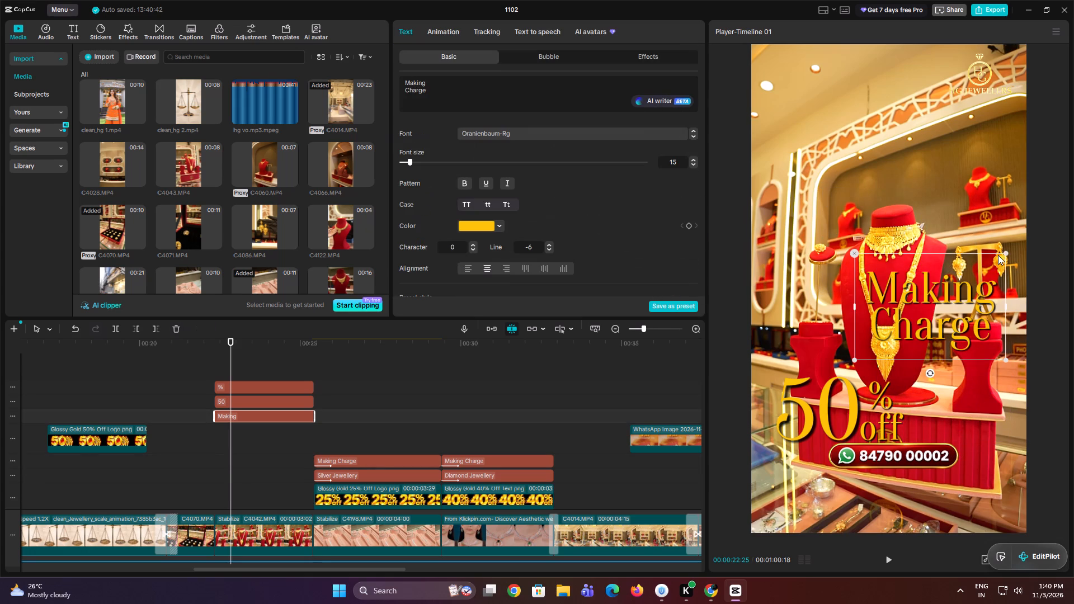
left_click_drag(1005, 252, 972, 277)
left_click_drag(962, 296, 990, 395)
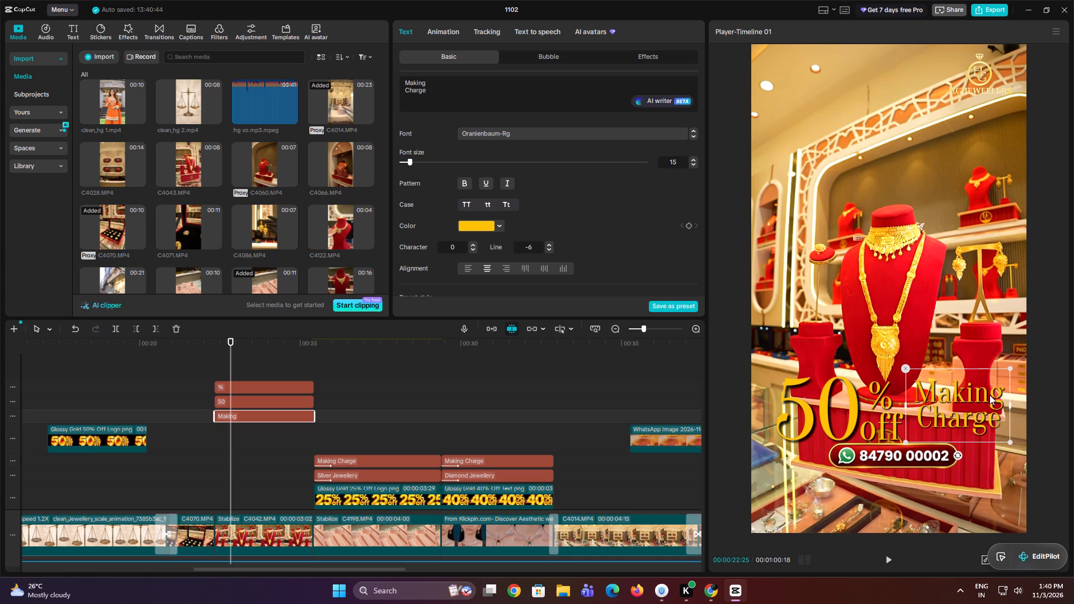
left_click_drag(990, 395, 984, 403)
Select the %, 50 and Making Charge text clips together for shared text styling.
left_click_drag(262, 437, 289, 381)
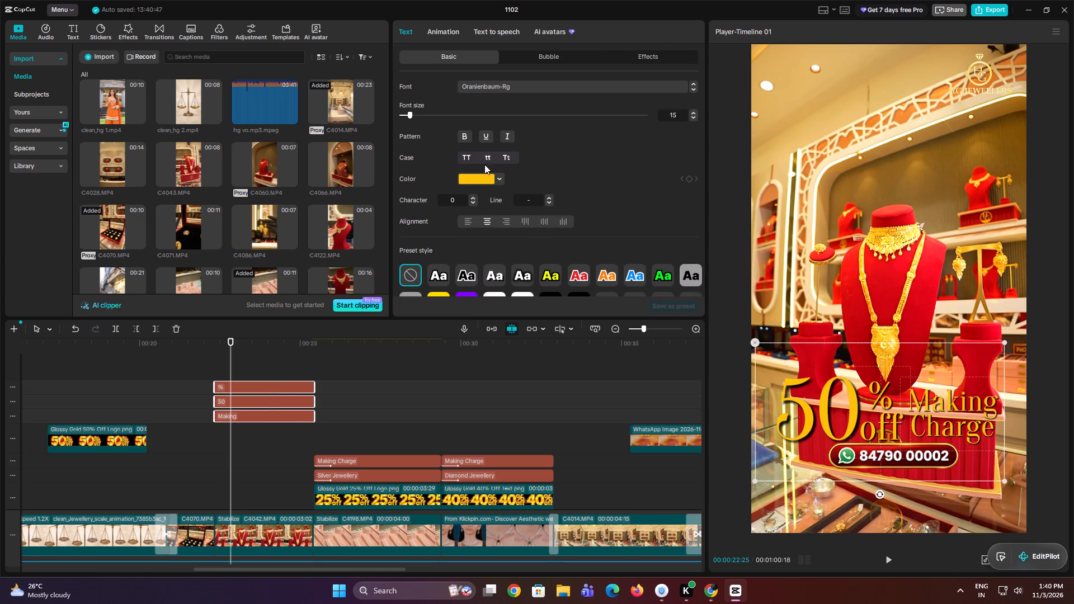
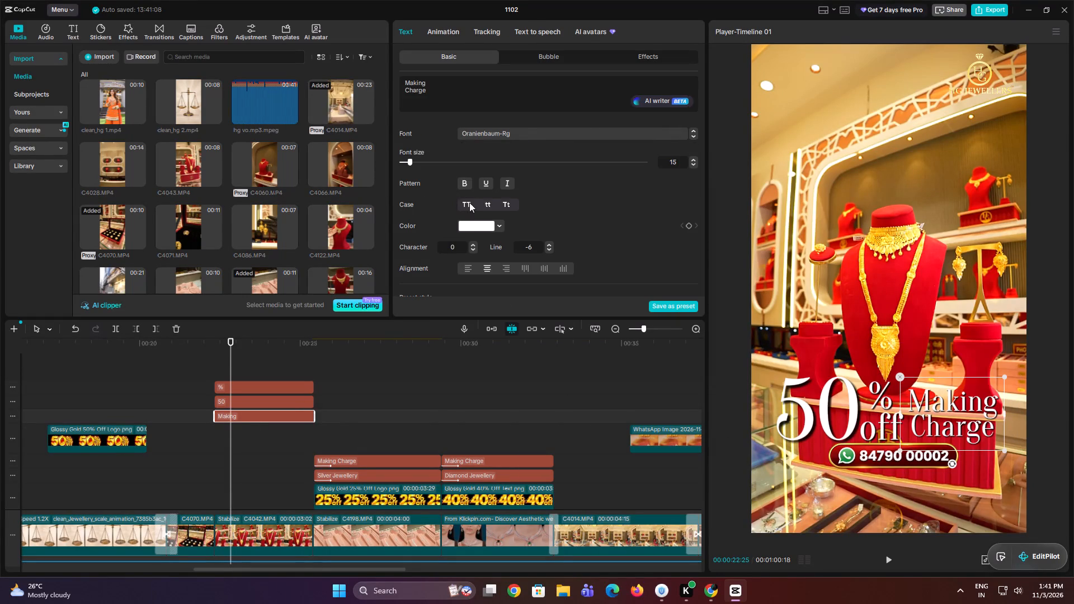
Change the white Making Charge text to all uppercase.
left_click(462, 201)
left_click(1009, 377)
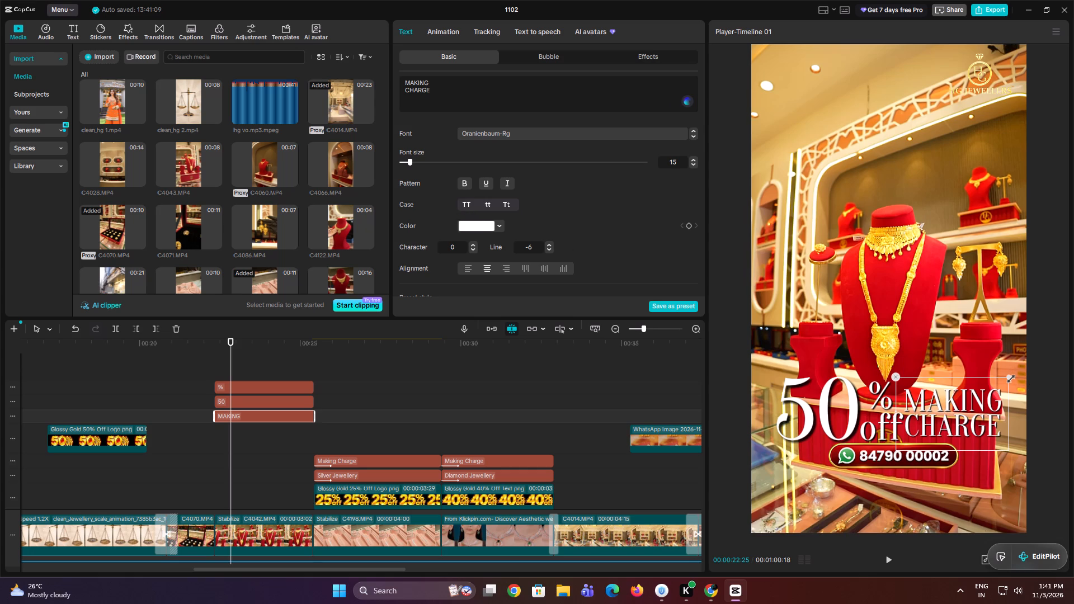
Select the 50 and % off texts together, shrink them slightly and shift them closer to the MAKING CHARGE text.
left_click(836, 395)
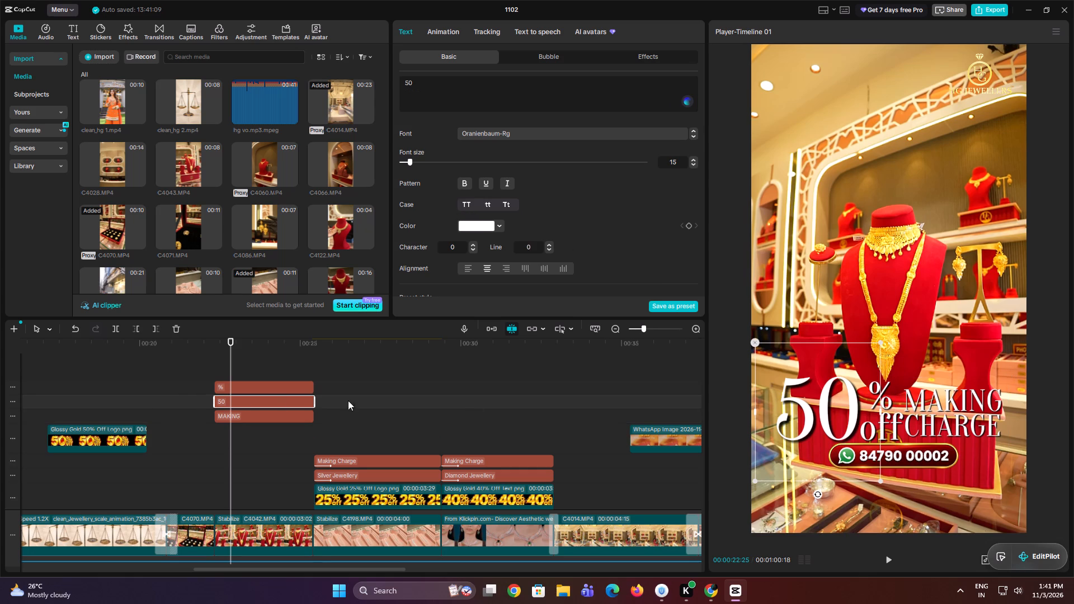
left_click_drag(268, 371, 272, 399)
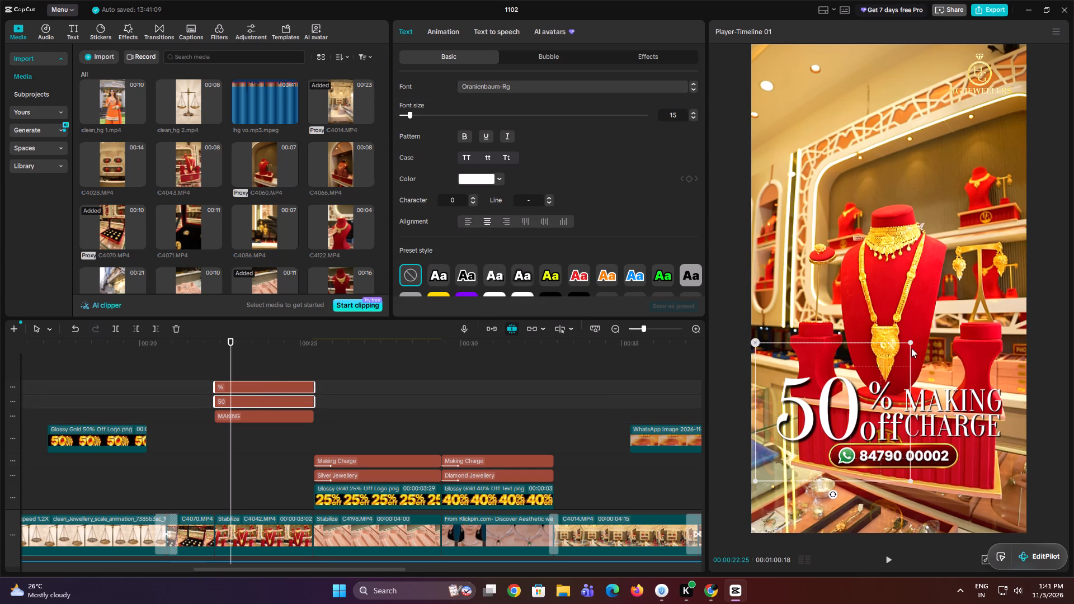
left_click_drag(908, 344, 893, 370)
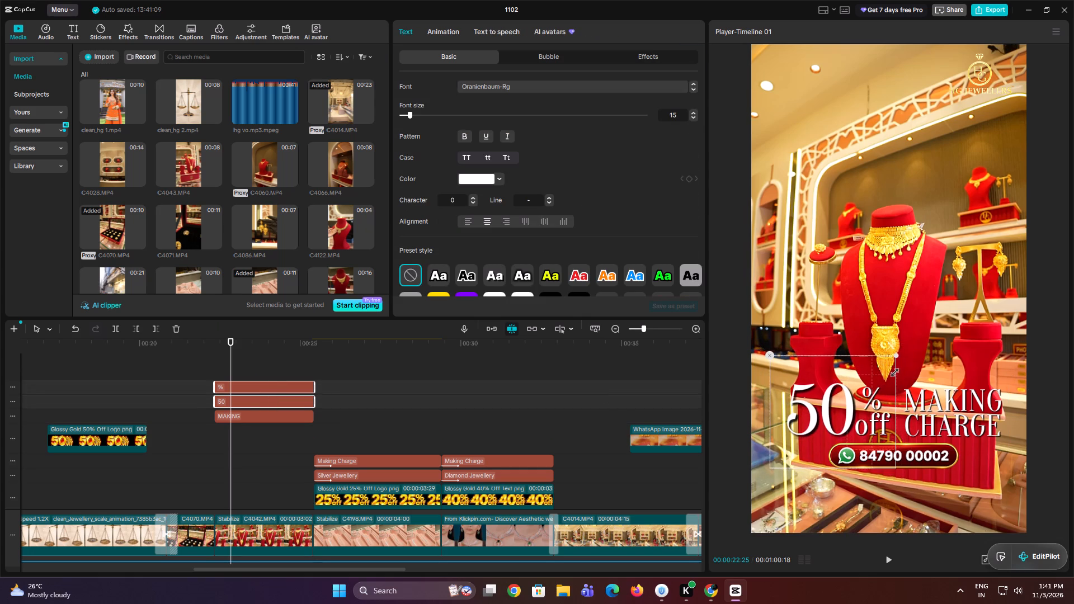
left_click_drag(893, 370, 892, 372)
left_click_drag(865, 377, 874, 382)
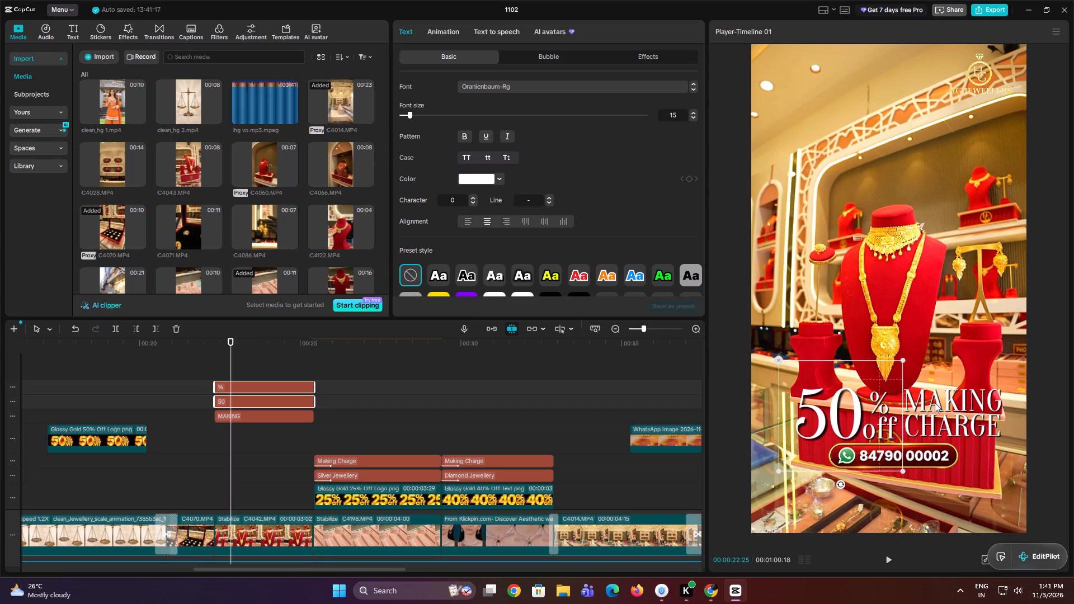
Nudge the MAKING CHARGE text slightly left, closer to the 50% off lettering.
left_click(935, 403)
left_click_drag(976, 405, 971, 408)
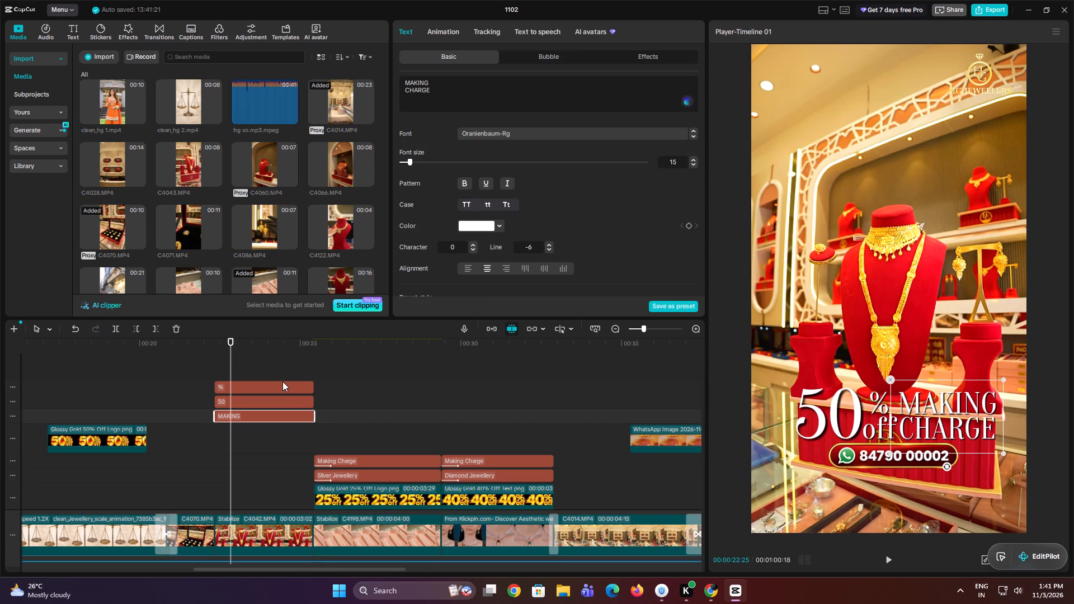
Select the %, 50 and MAKING CHARGE text clips together and recolour them golden yellow, hex FFCA1C.
left_click_drag(290, 375, 270, 424)
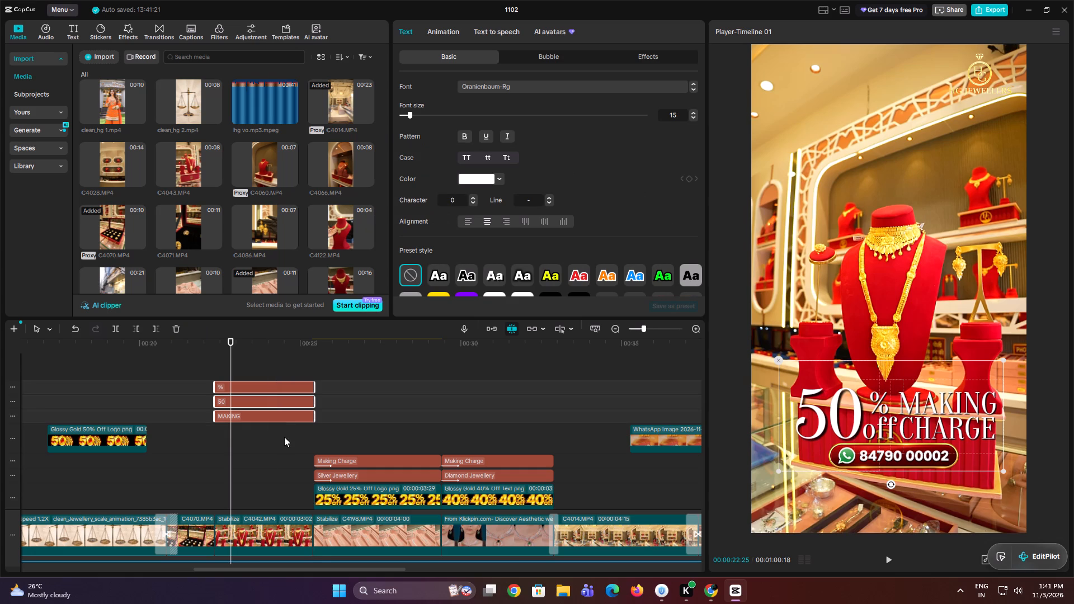
left_click(470, 179)
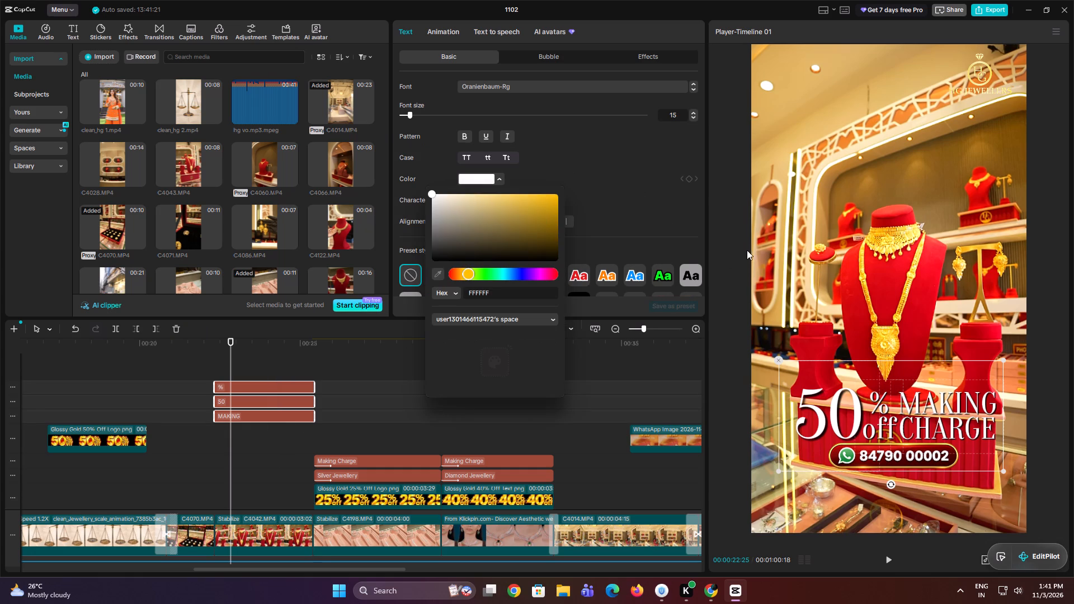
left_click_drag(546, 223, 593, 182)
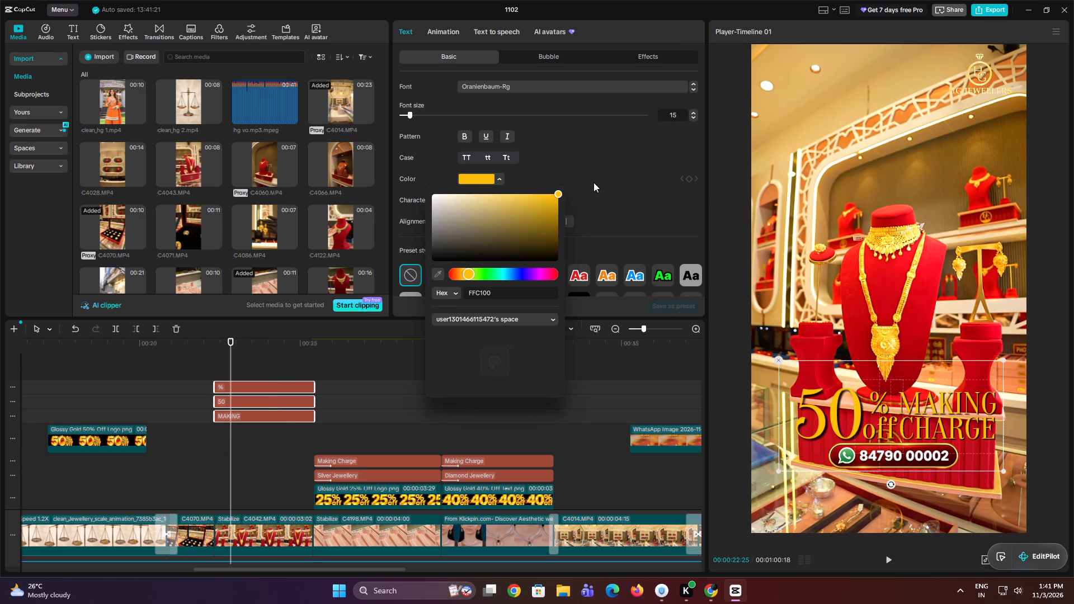
left_click_drag(593, 182, 589, 102)
left_click_drag(589, 102, 544, 64)
left_click(471, 273)
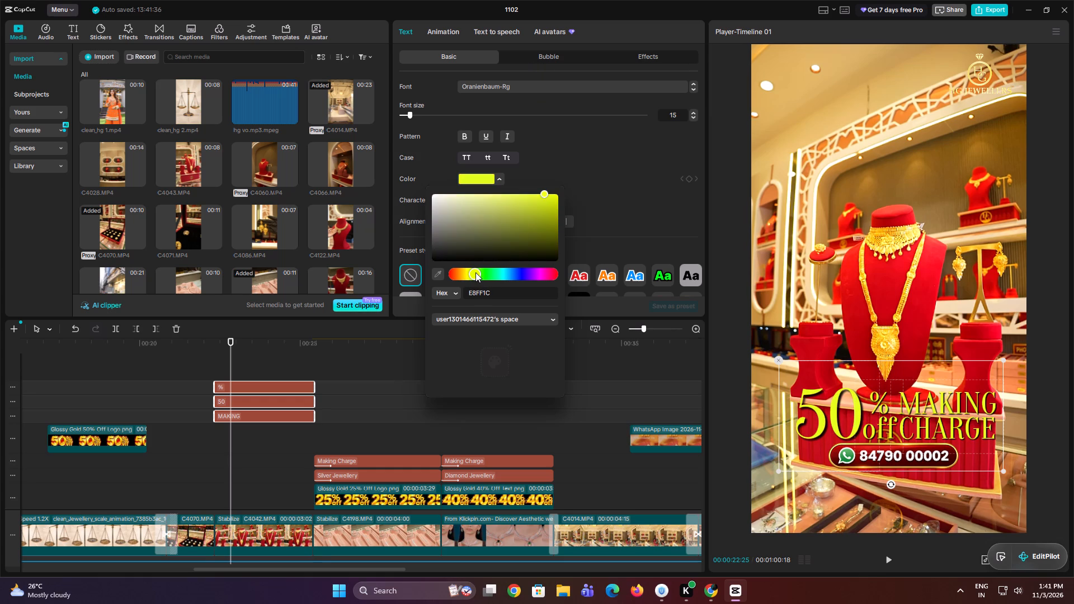
left_click_drag(474, 272, 474, 273)
left_click_drag(474, 273, 469, 274)
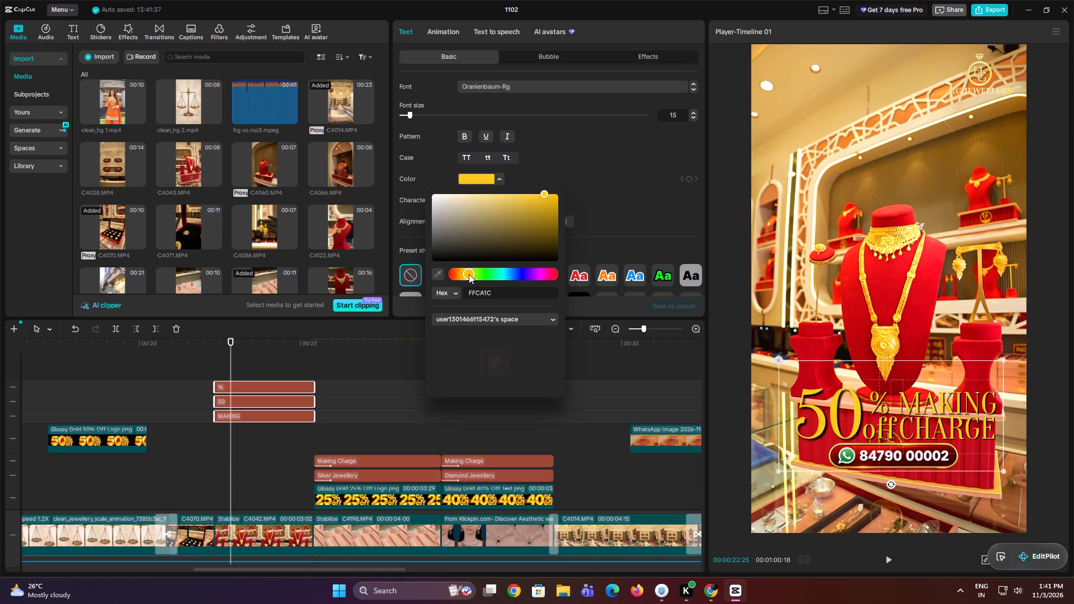
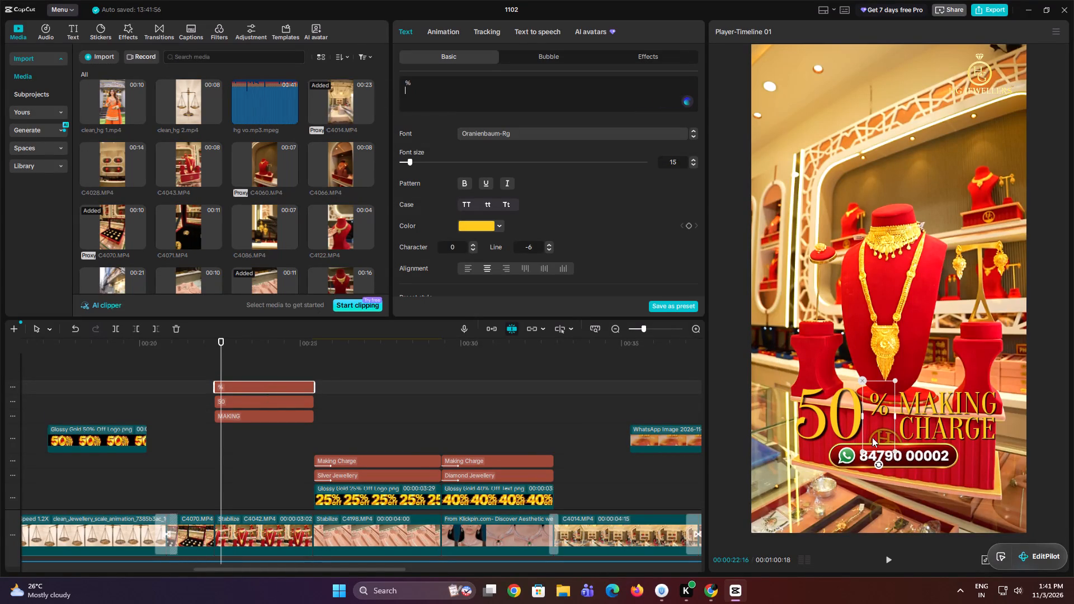
Move the % sign down and slightly left so it tucks in beside the base of the 50.
left_click_drag(875, 437, 869, 463)
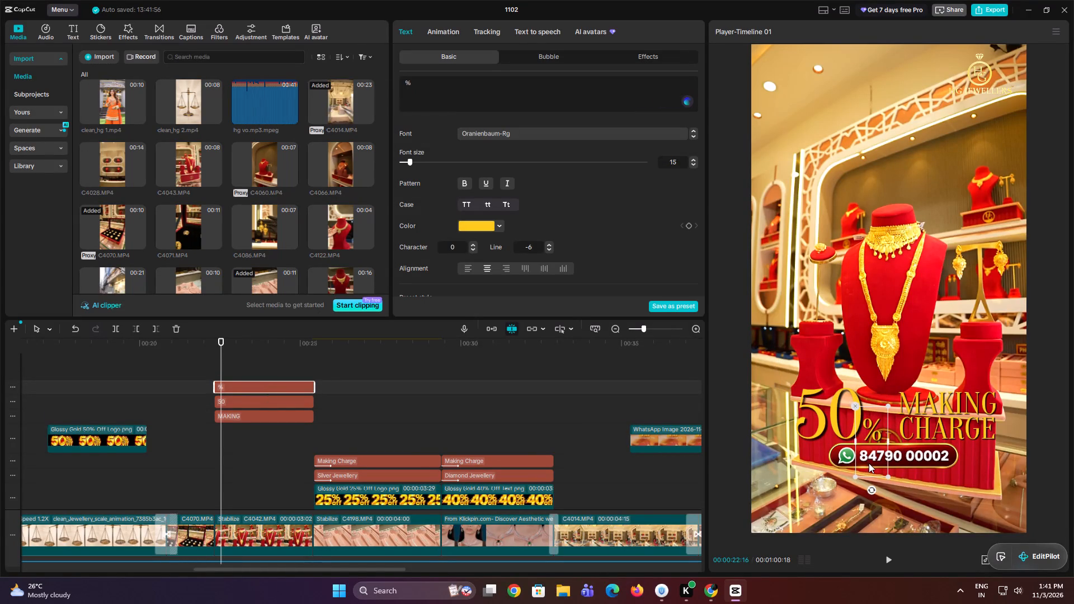
left_click_drag(869, 463, 869, 463)
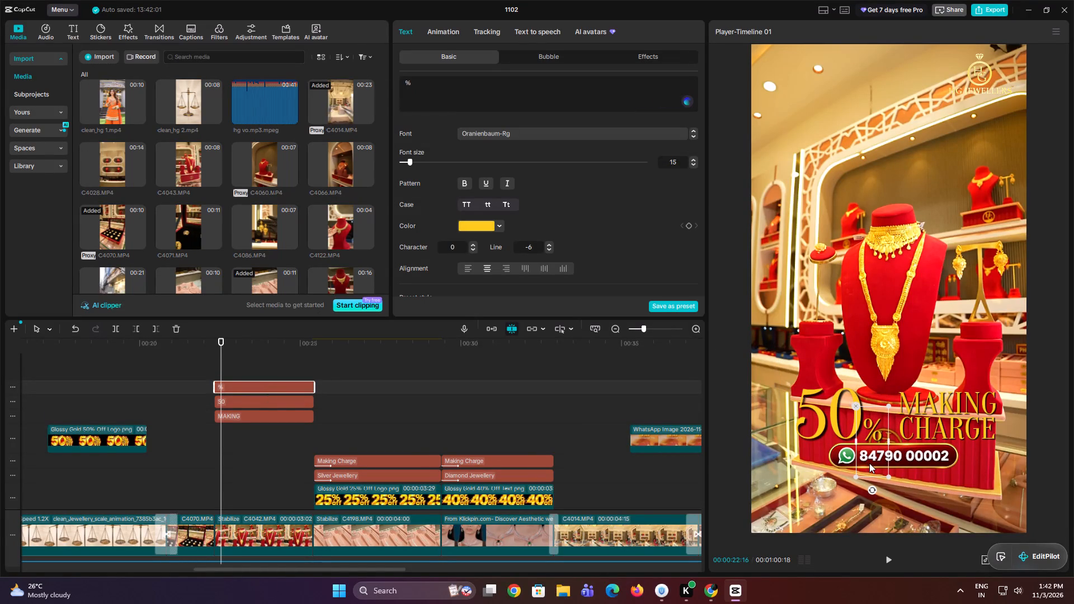
Shift the MAKING CHARGE text slightly left and down, closer to the 50% lettering.
left_click(274, 410)
left_click_drag(942, 432, 934, 432)
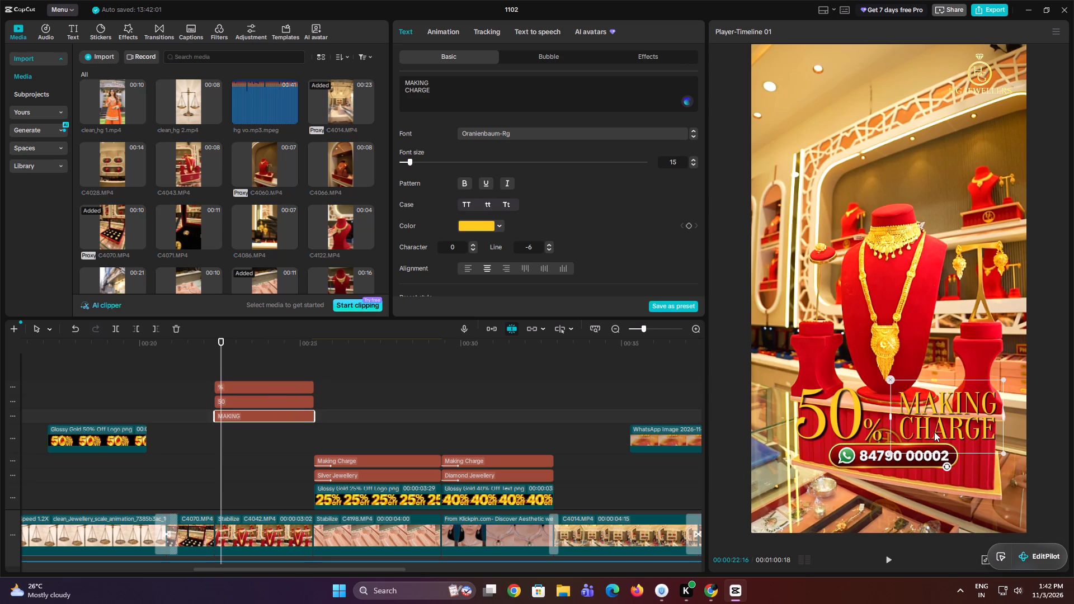
left_click_drag(934, 432, 938, 435)
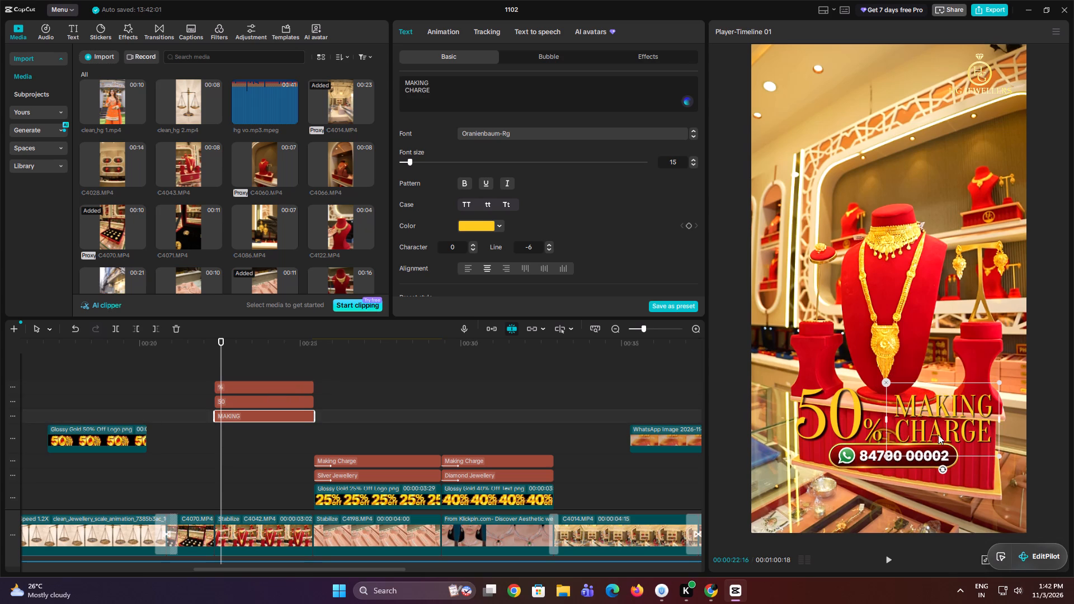
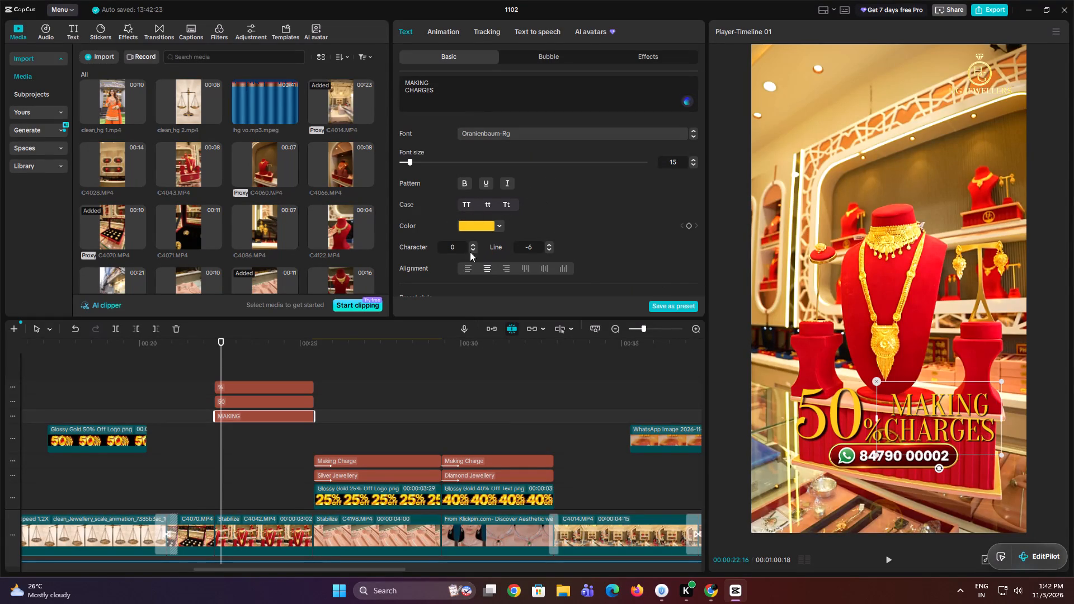
Left-align the two lines of the MAKING CHARGES text beside the 50% lettering.
left_click(468, 268)
left_click_drag(909, 422, 932, 422)
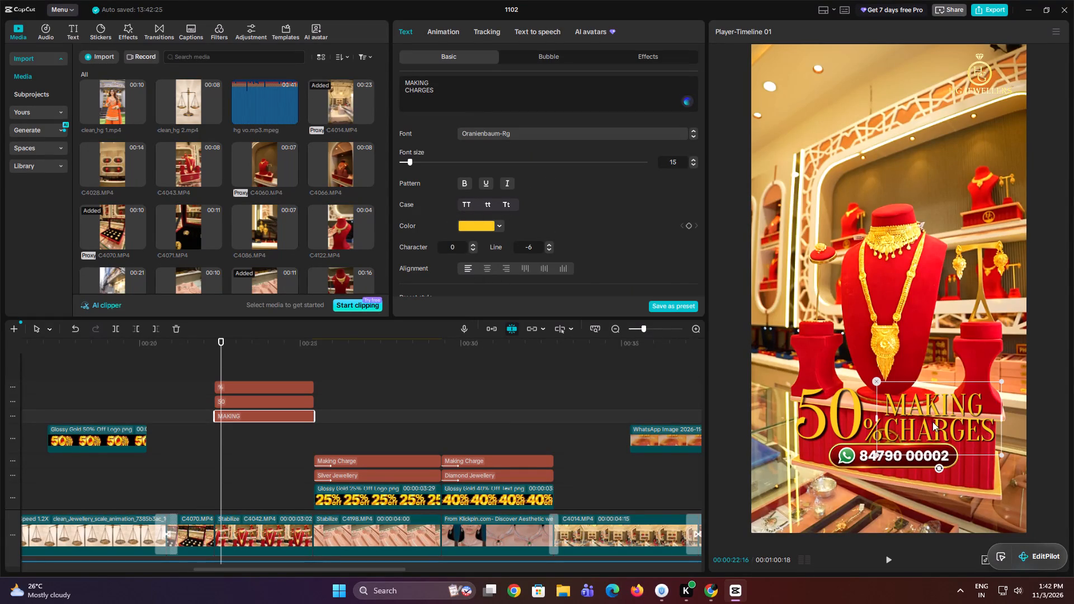
left_click_drag(932, 422, 937, 422)
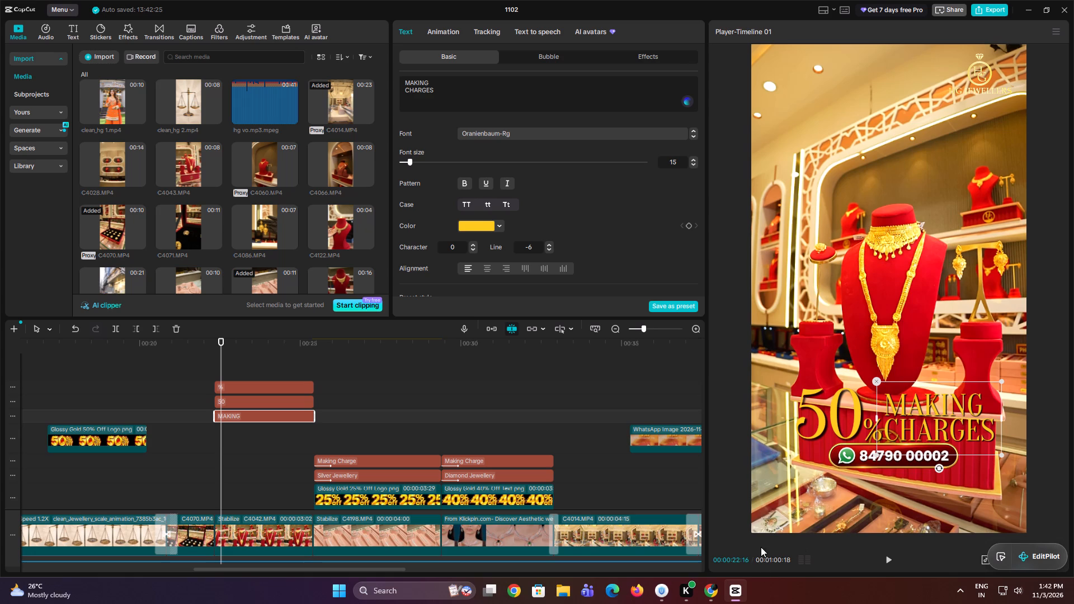
Select the %, 50 and MAKING CHARGES texts together, shift them slightly right over the necklace shot, and play back the result.
left_click_drag(270, 373, 242, 432)
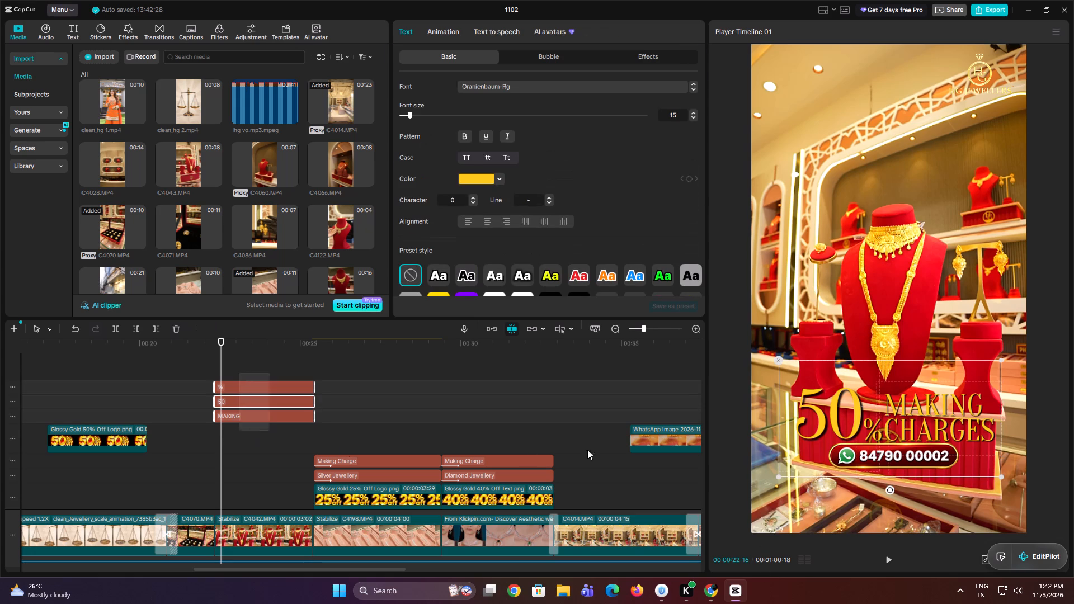
left_click_drag(877, 414, 884, 413)
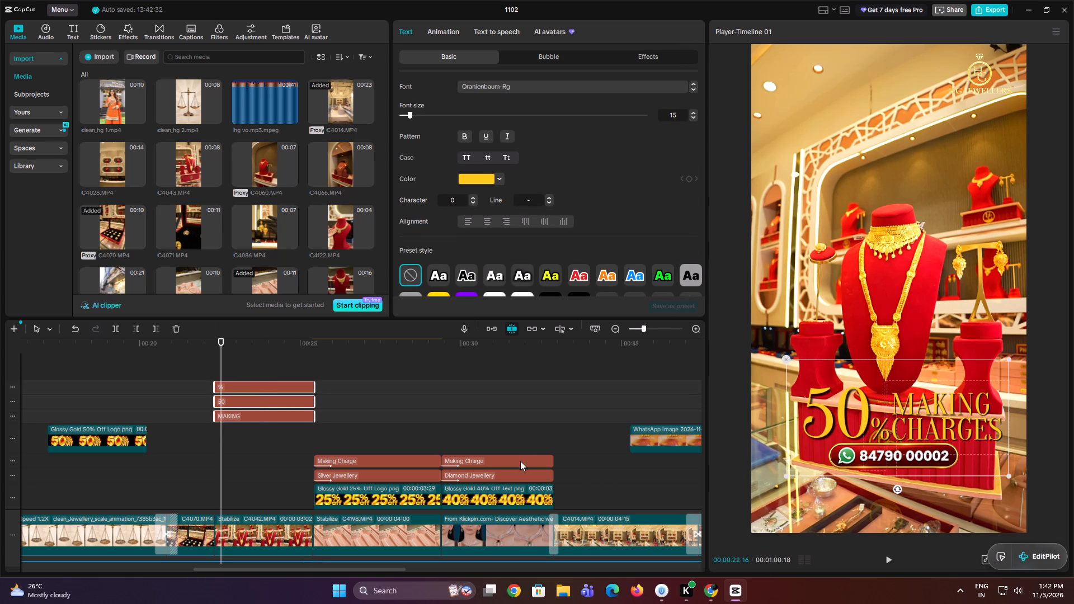
left_click(236, 362)
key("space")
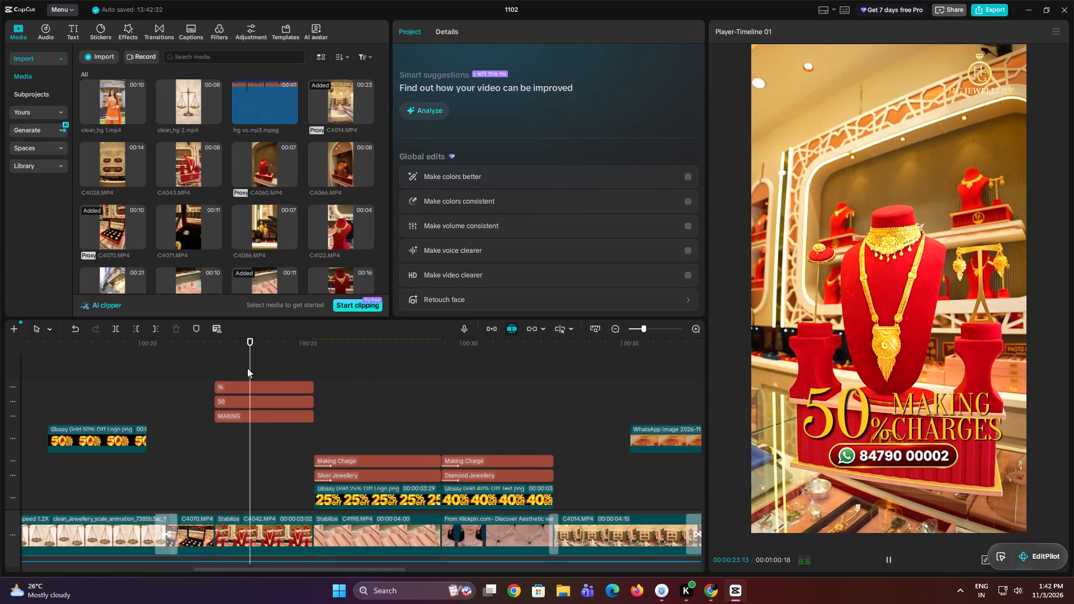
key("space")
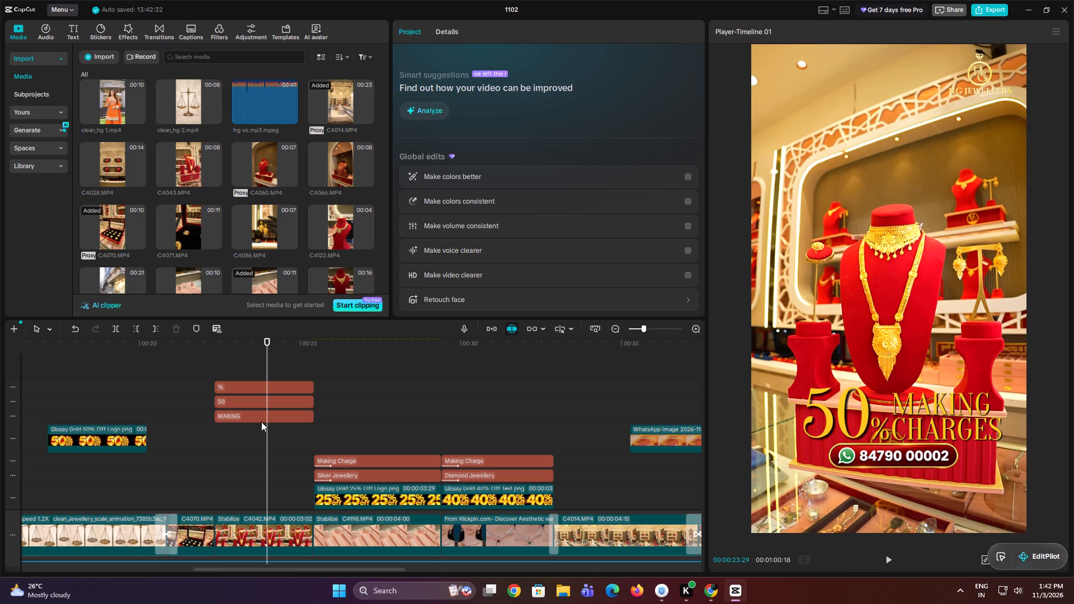
Raise the shadow opacity of the MAKING CHARGES text to 90%.
left_click(261, 422)
scroll(423, 261, "down", 12)
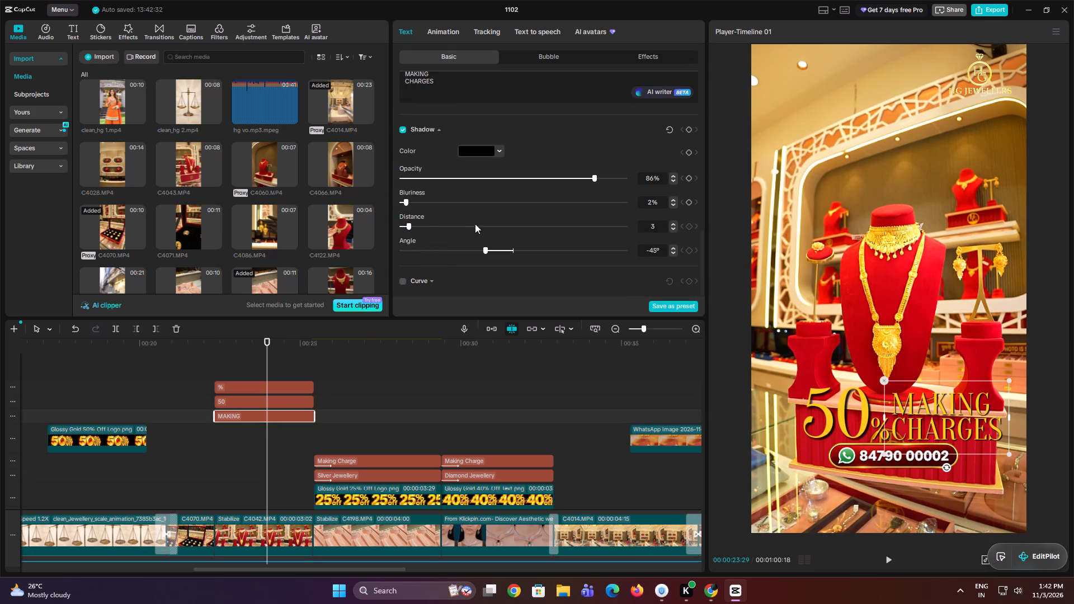
left_click_drag(590, 176, 602, 176)
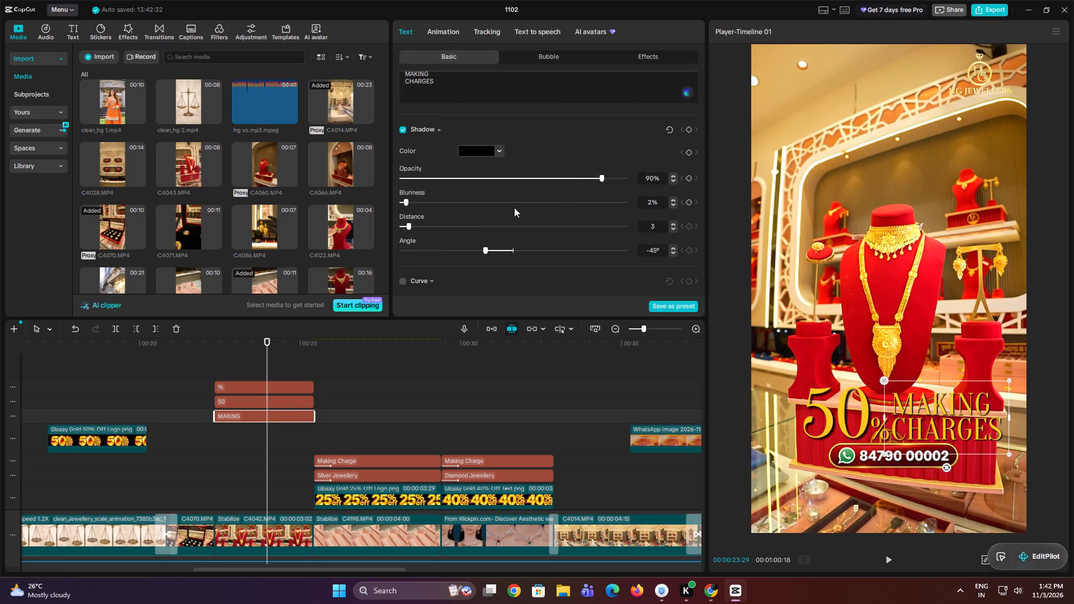
left_click(406, 203)
Add a white stroke to the MAKING CHARGES text and reduce its thickness to a very thin outline.
left_click(210, 357)
left_click_drag(210, 357, 279, 360)
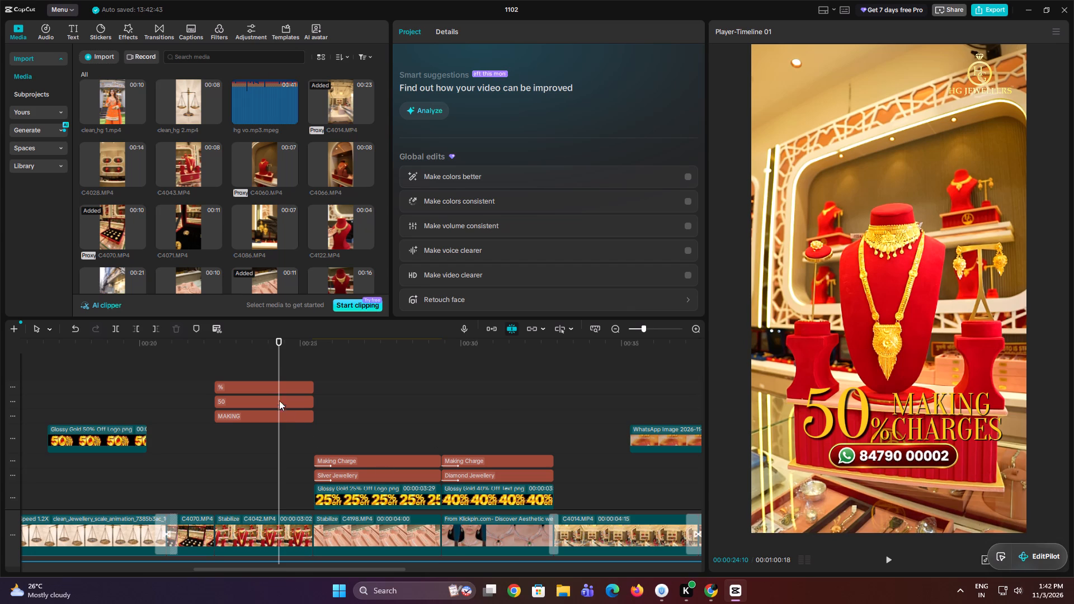
left_click(265, 417)
scroll(508, 235, "down", 10)
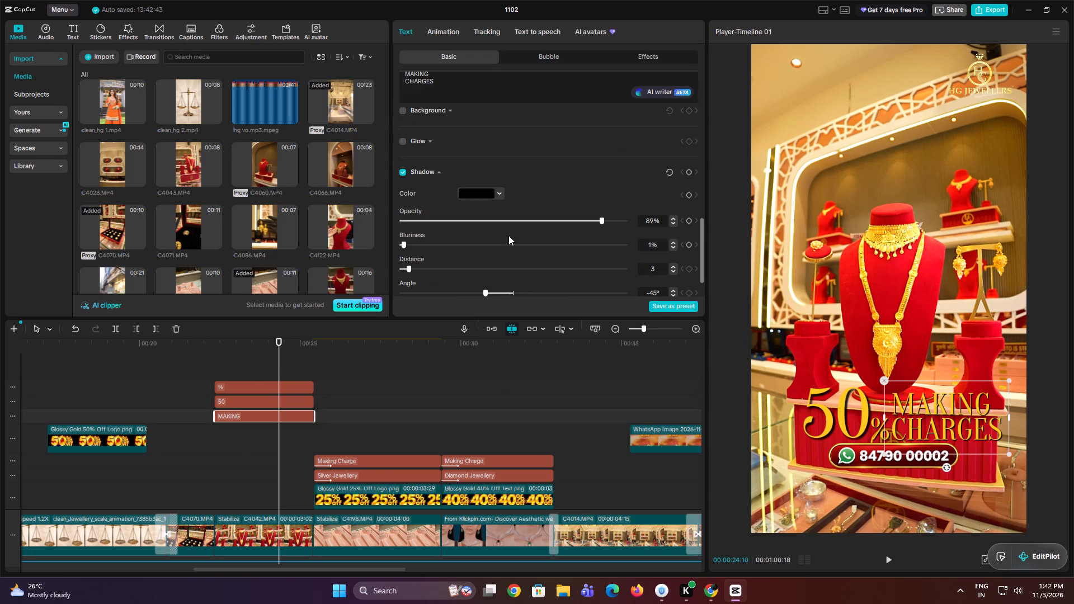
scroll(402, 150, "up", 2)
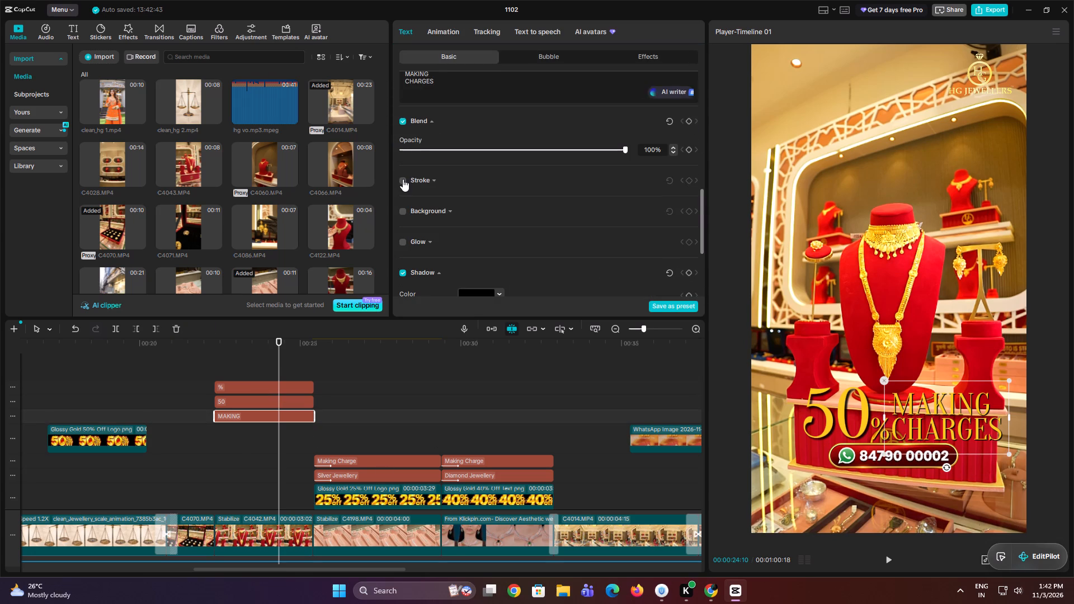
left_click(403, 179)
scroll(537, 202, "down", 2)
scroll(462, 134, "up", 1)
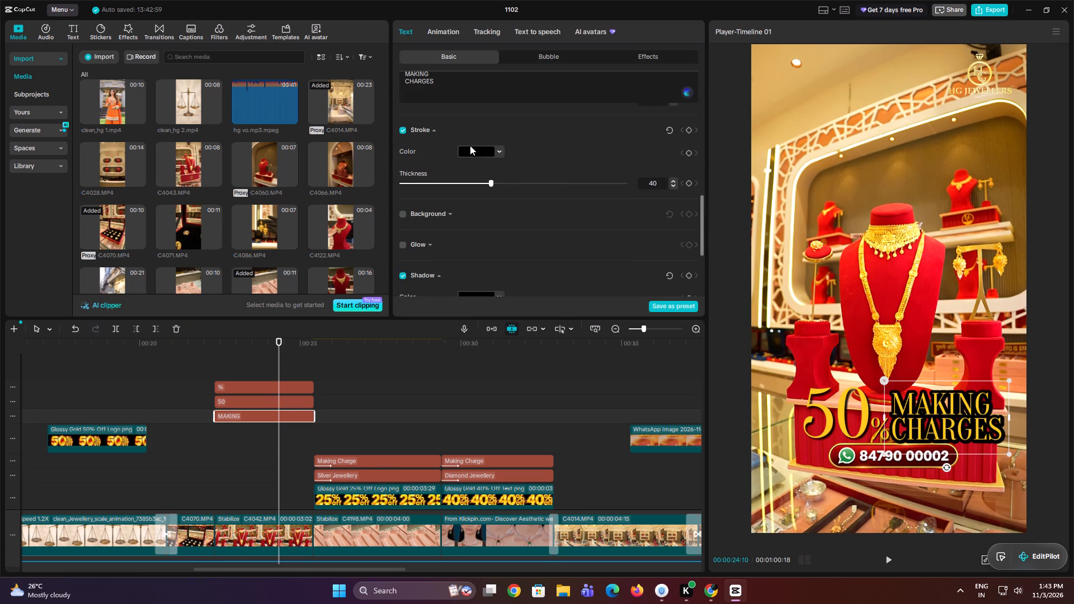
left_click(470, 147)
left_click_drag(467, 191, 385, 131)
left_click(575, 134)
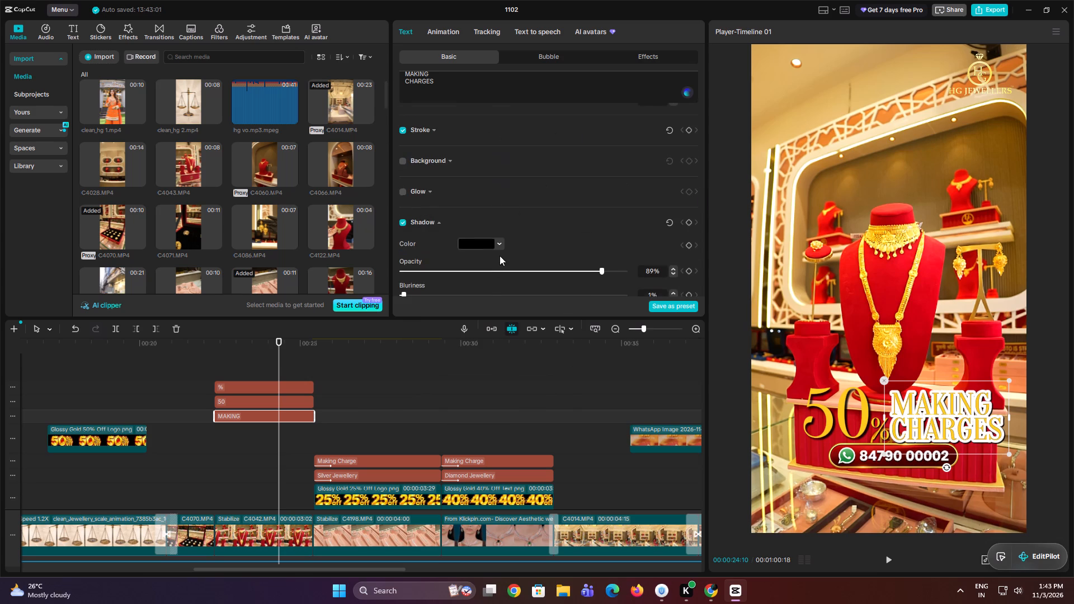
scroll(500, 255, "up", 2)
left_click(454, 236)
left_click_drag(444, 281, 406, 280)
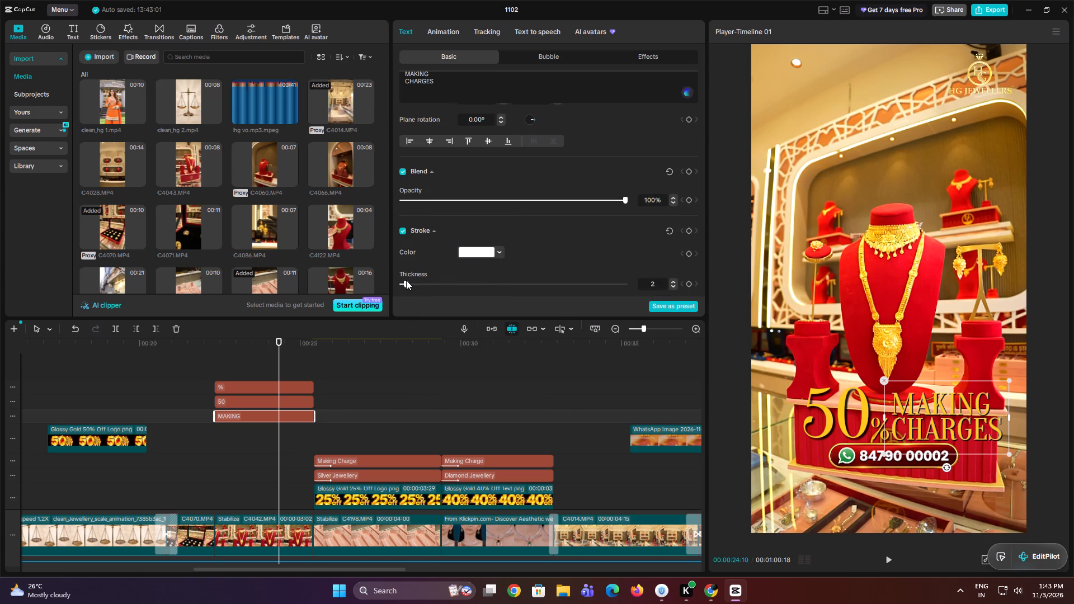
left_click_drag(406, 280, 408, 280)
Select the % and 50 text clips together and give them a white stroke with thickness 5.
left_click(281, 401)
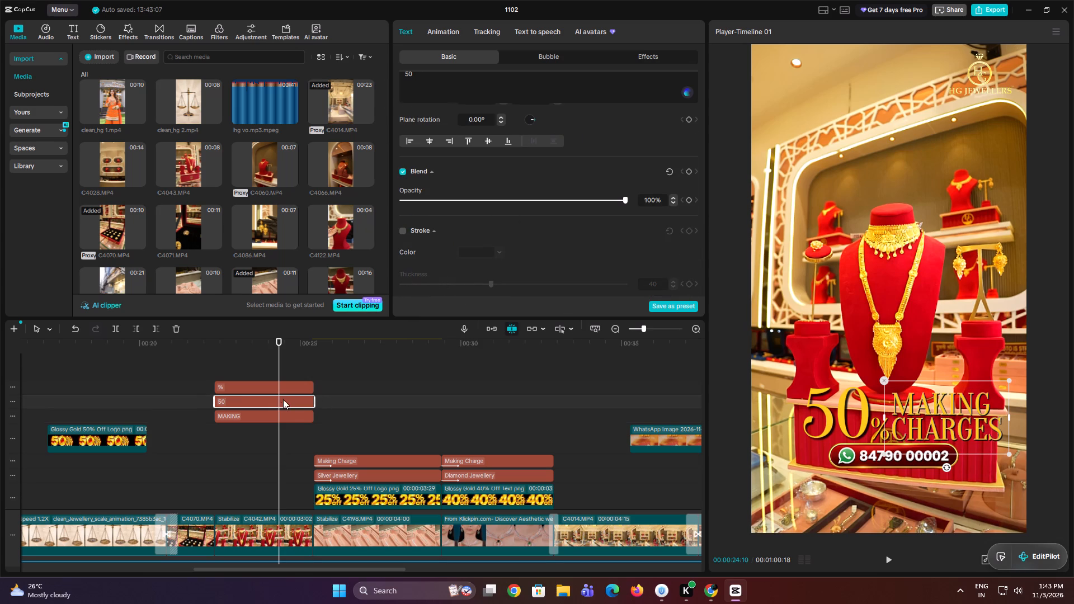
left_click_drag(346, 379, 309, 399)
scroll(490, 233, "down", 4)
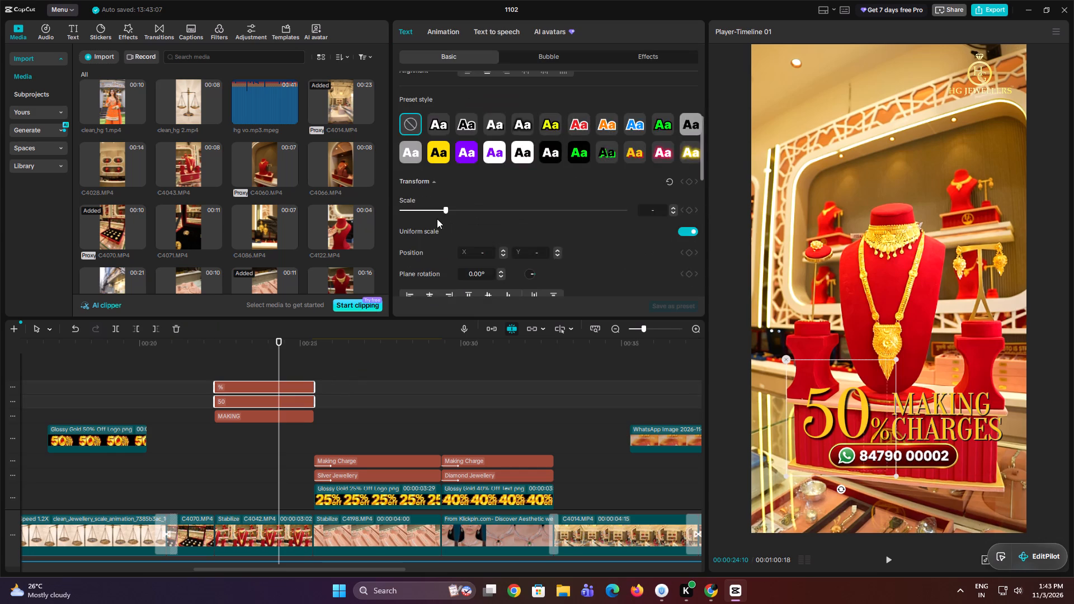
scroll(437, 219, "down", 2)
left_click(402, 235)
left_click(483, 254)
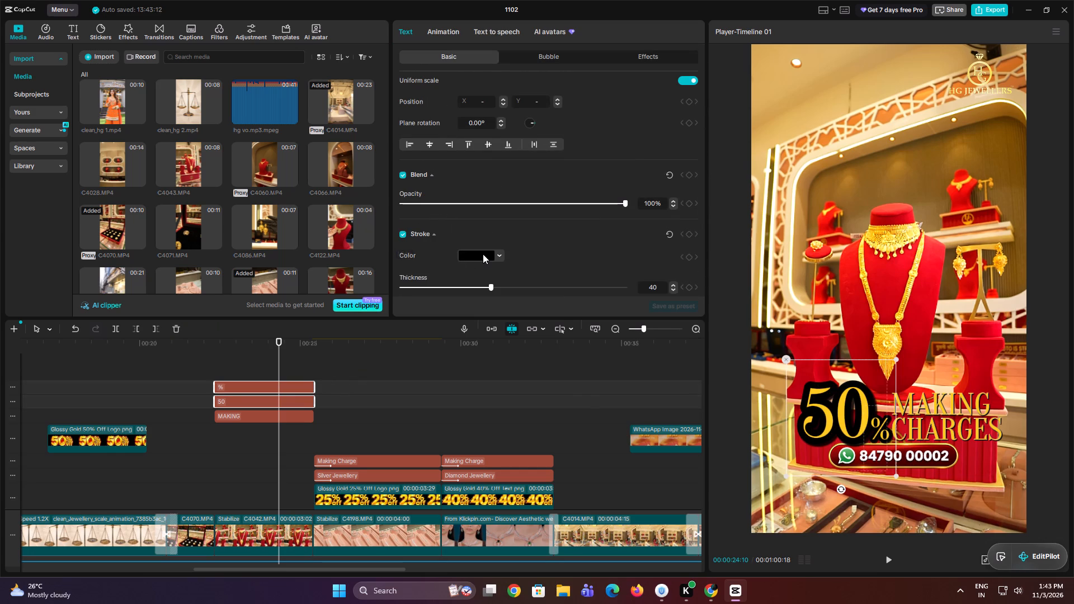
left_click_drag(477, 292, 397, 259)
left_click(566, 251)
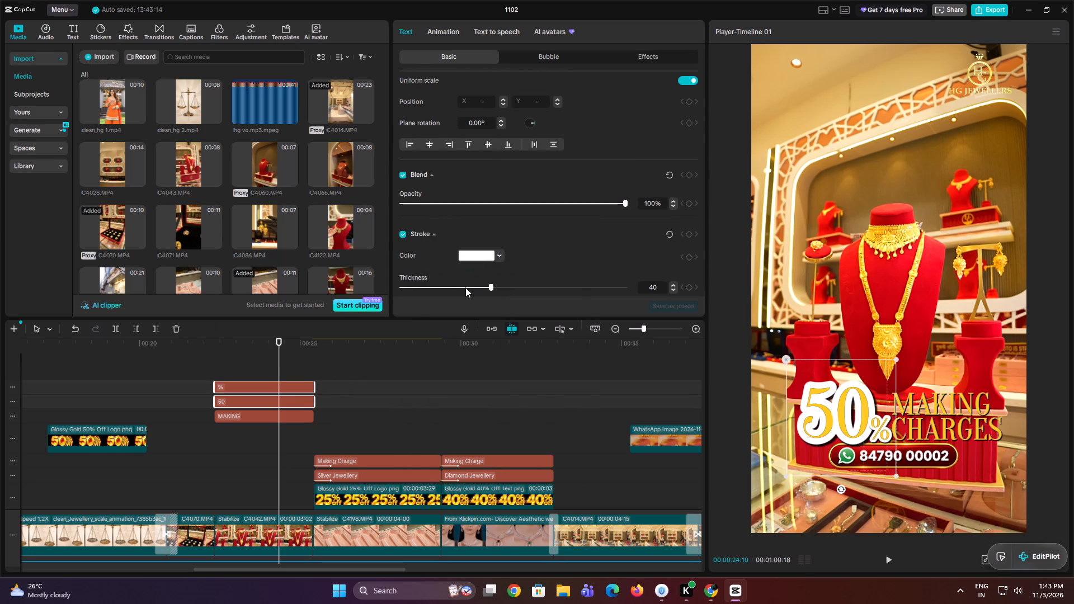
left_click_drag(471, 286, 415, 281)
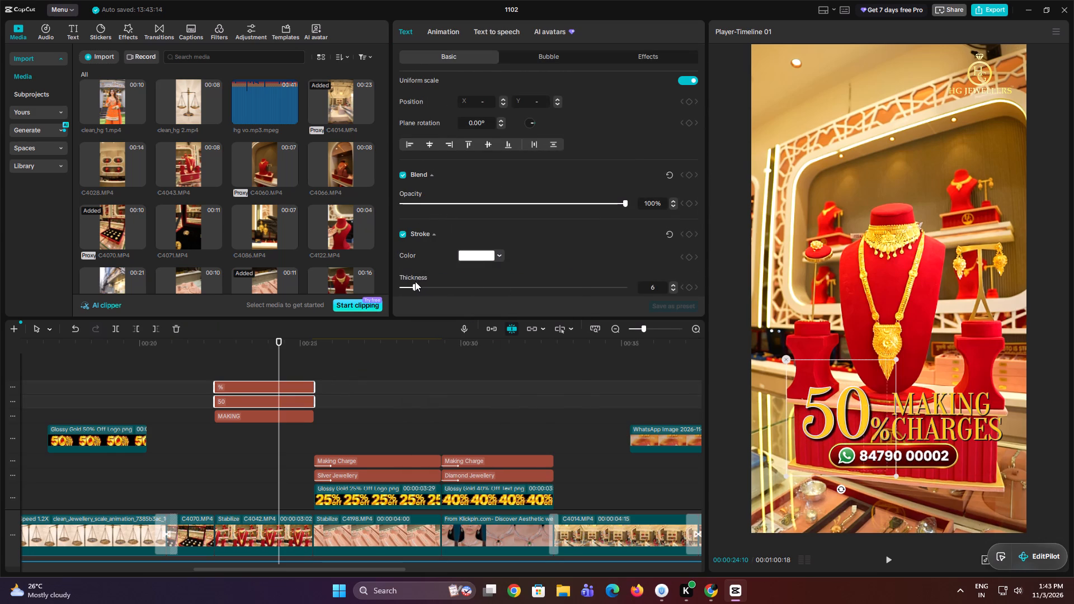
left_click_drag(415, 281, 412, 282)
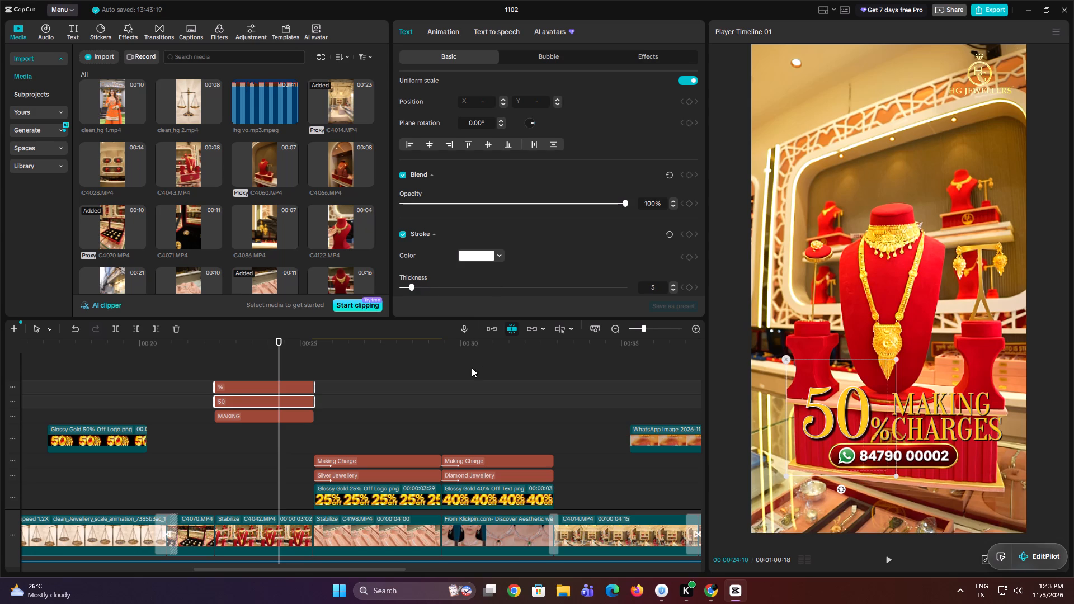
Play the offer section briefly, pause at 00:00:23:20 and take a screen snip of the full player preview.
left_click(214, 374)
key("space")
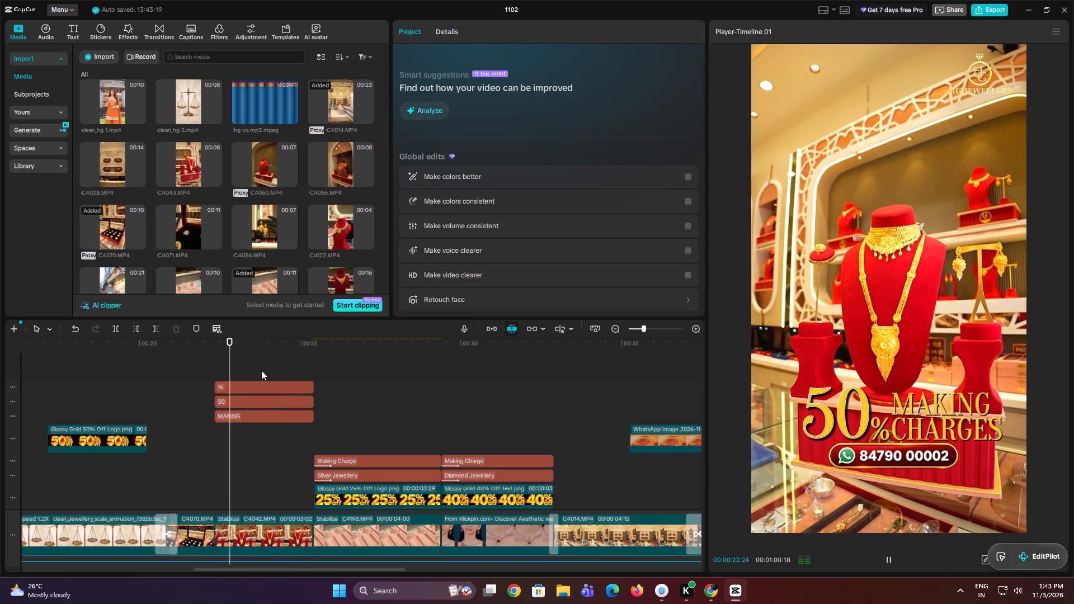
key("space")
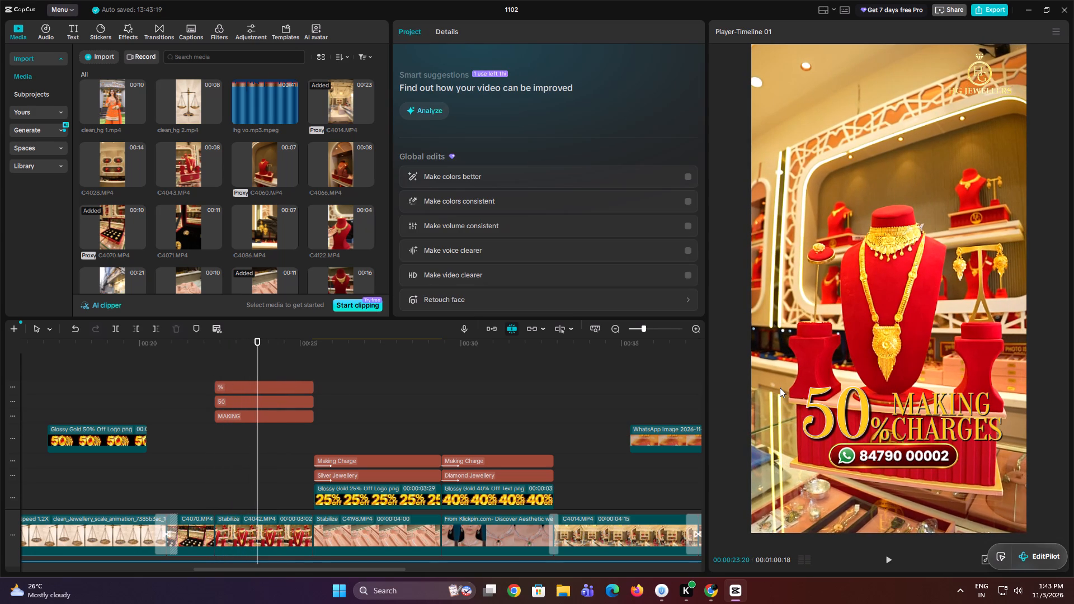
key("shift+super+s")
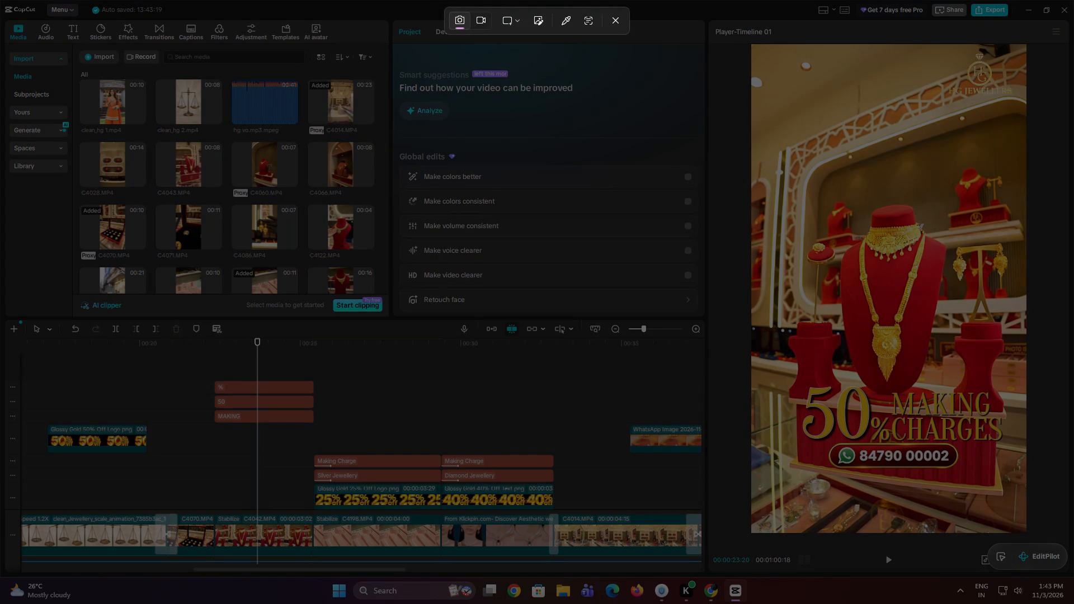
left_click_drag(751, 43, 1032, 517)
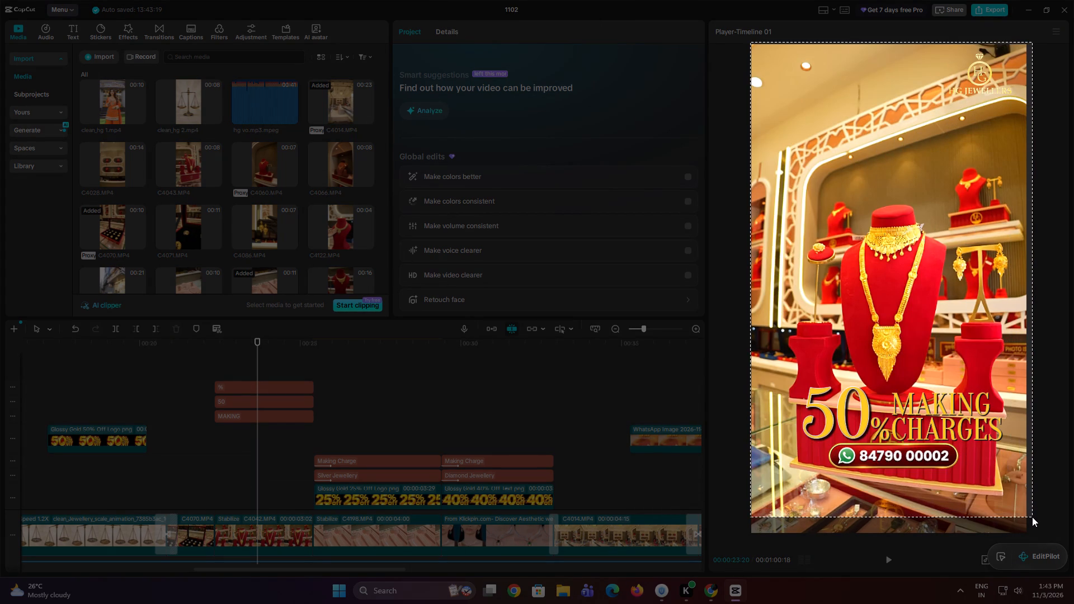
left_click_drag(1032, 517, 1021, 533)
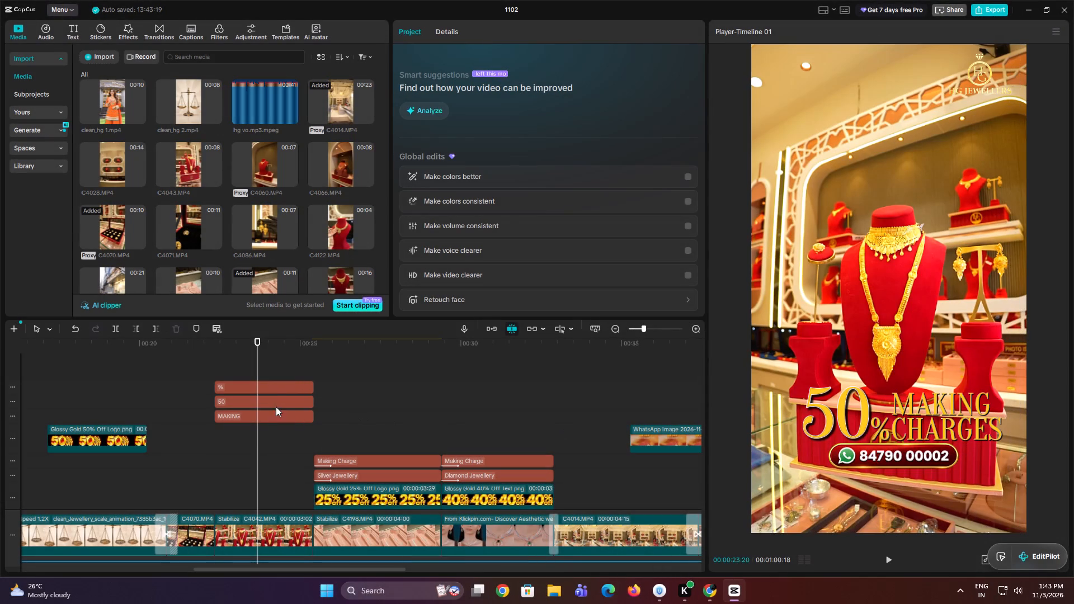
Shrink the % symbol slightly and shift it closer to the 50.
left_click(271, 389)
left_click_drag(894, 404, 890, 413)
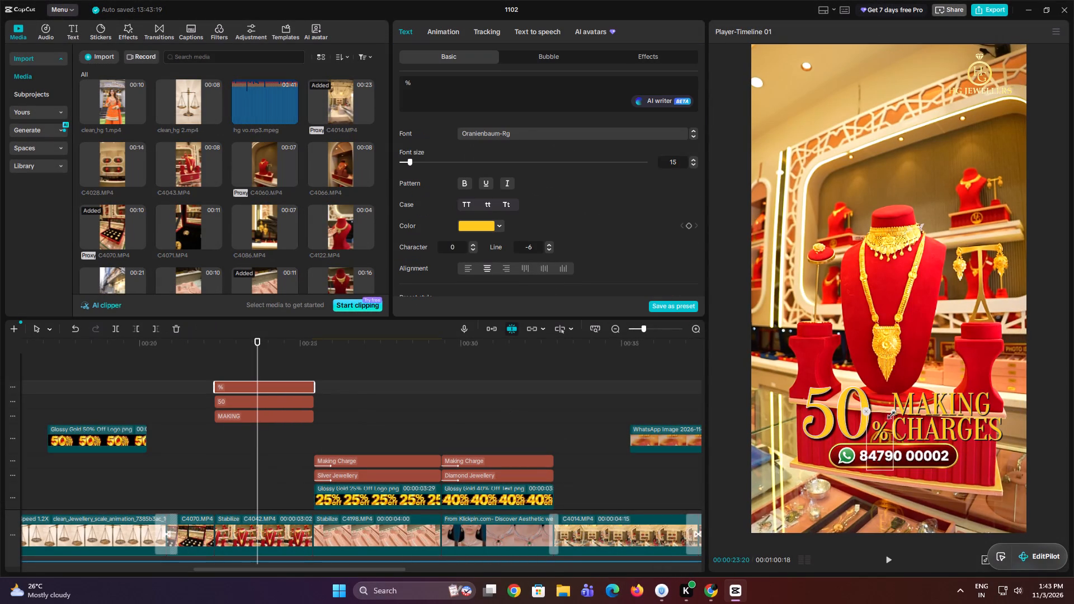
left_click_drag(890, 413, 889, 414)
left_click(886, 439)
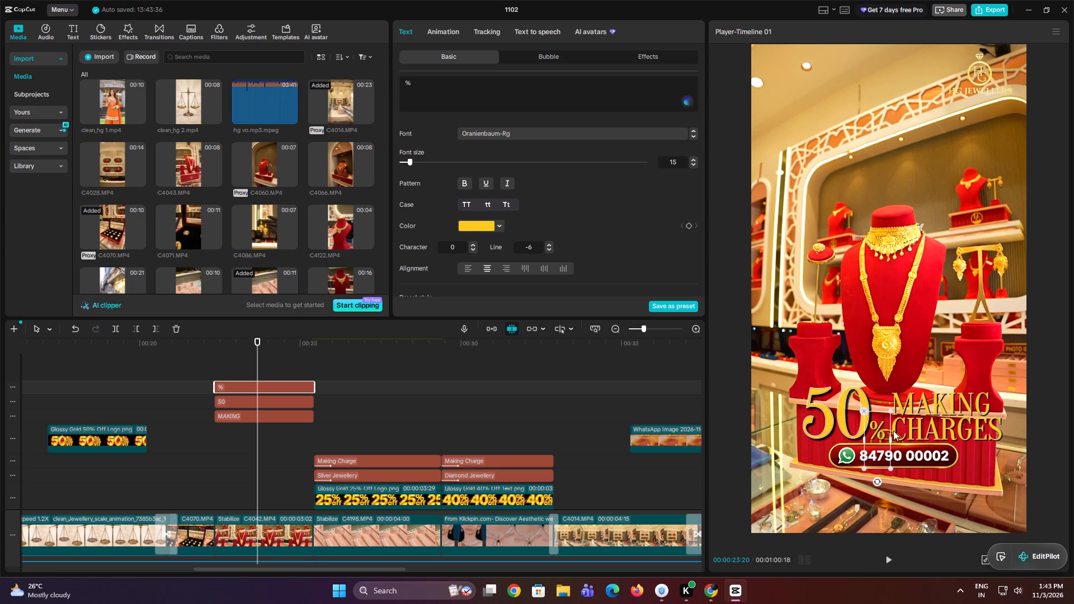
Move the MAKING CHARGES text slightly left and up so it sits close beside the % symbol.
double_click(967, 418)
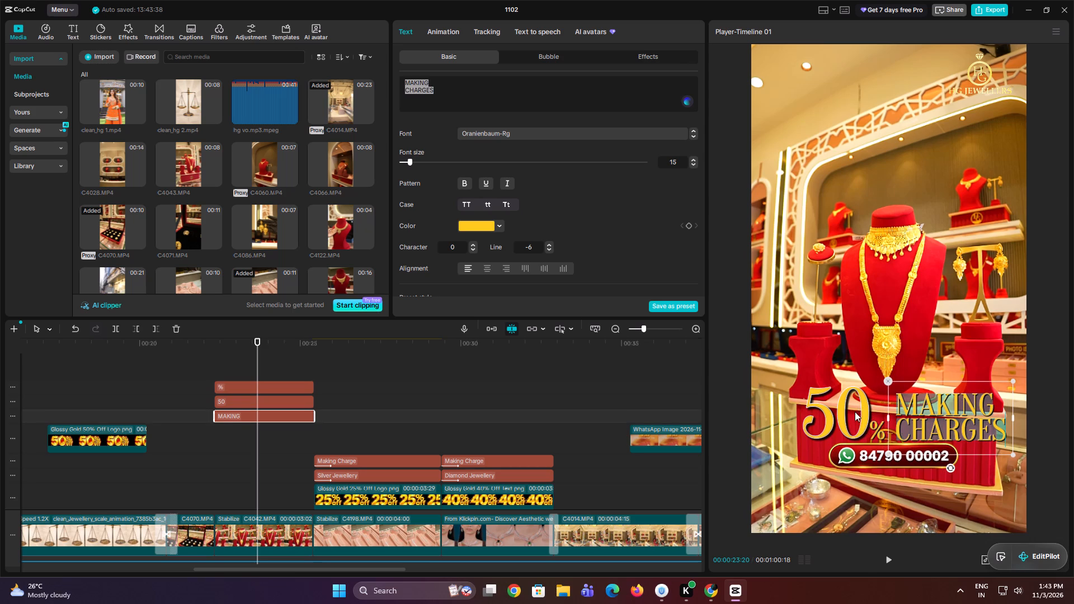
left_click(849, 410)
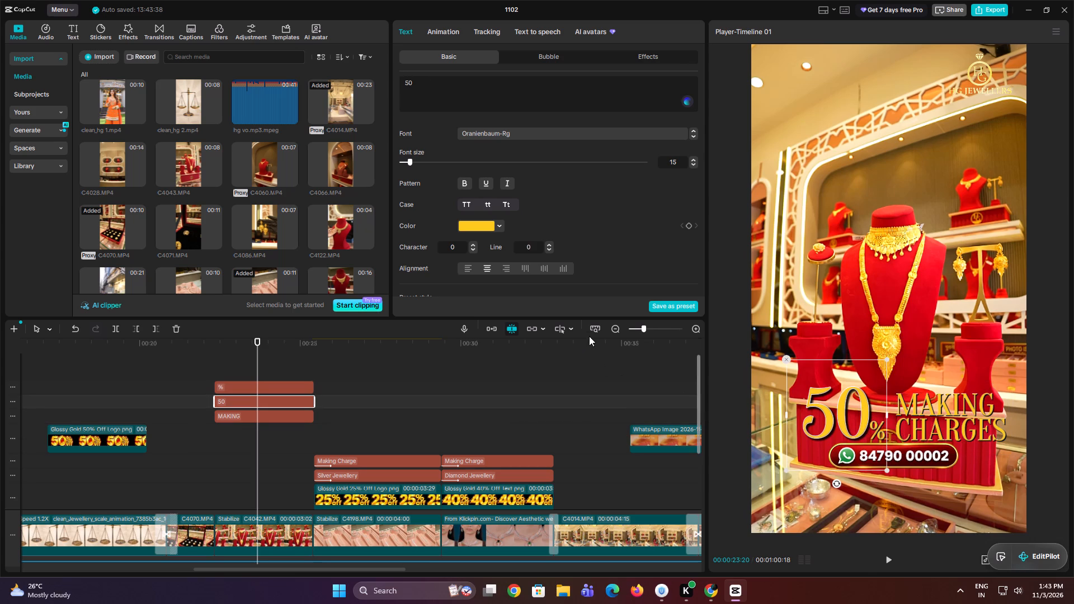
left_click(275, 351)
left_click(270, 355)
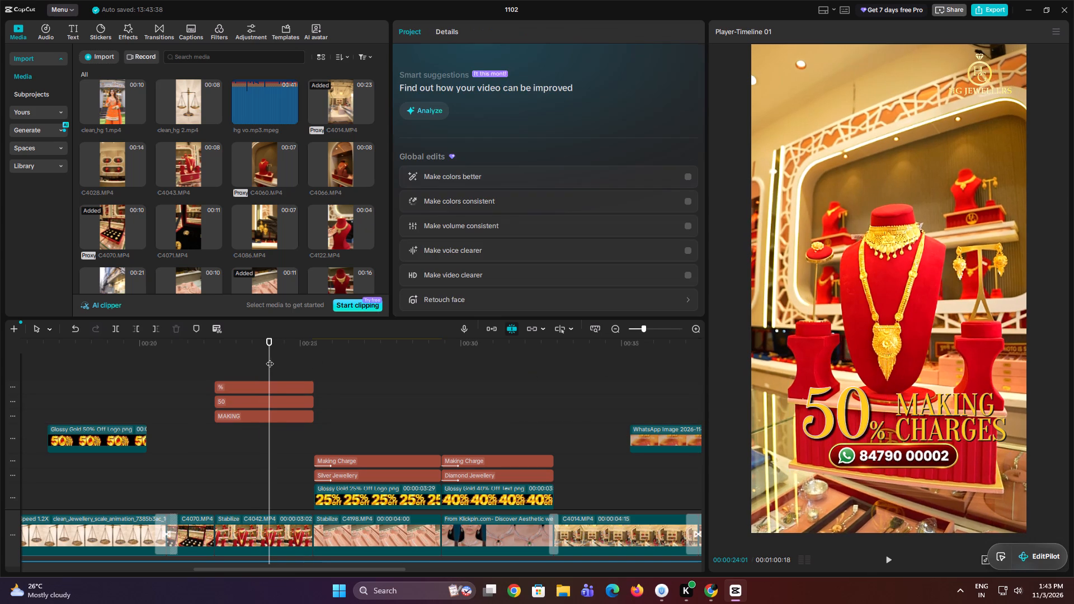
left_click(275, 417)
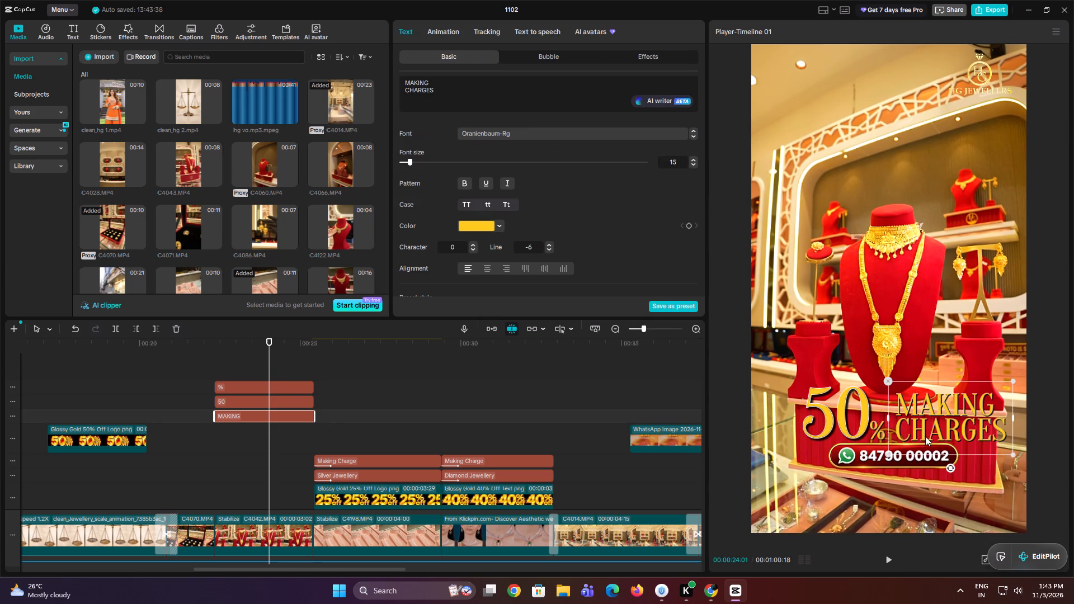
left_click_drag(935, 437, 929, 438)
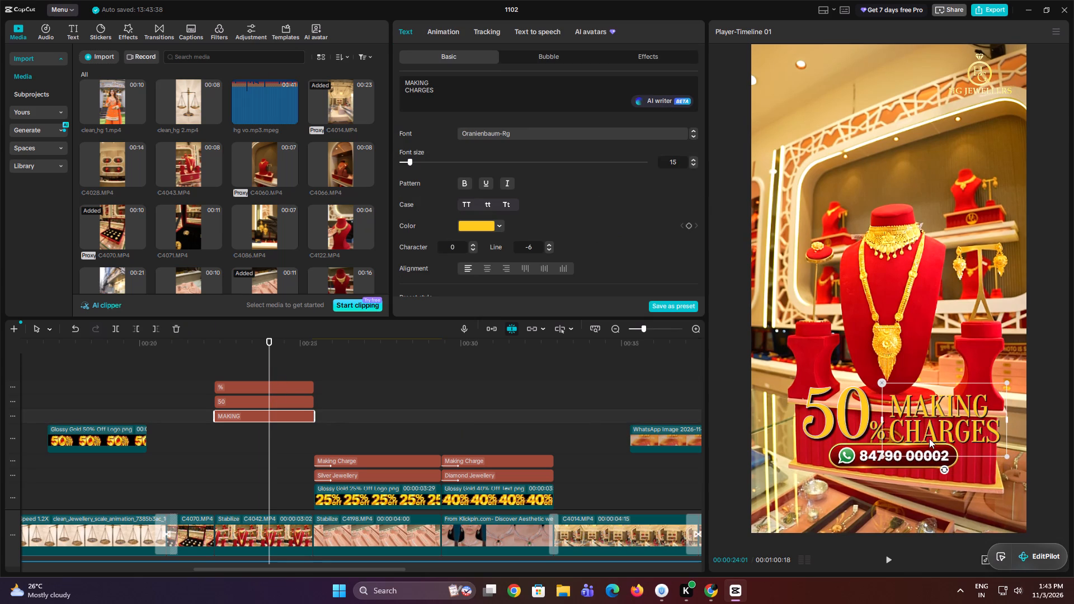
left_click_drag(929, 438, 929, 434)
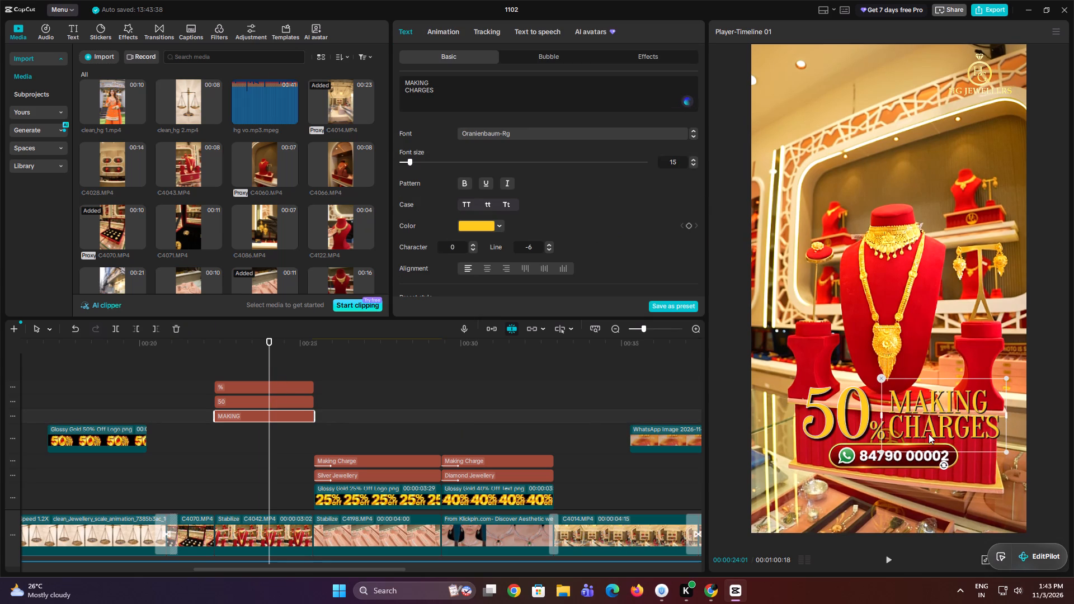
left_click_drag(929, 434, 930, 435)
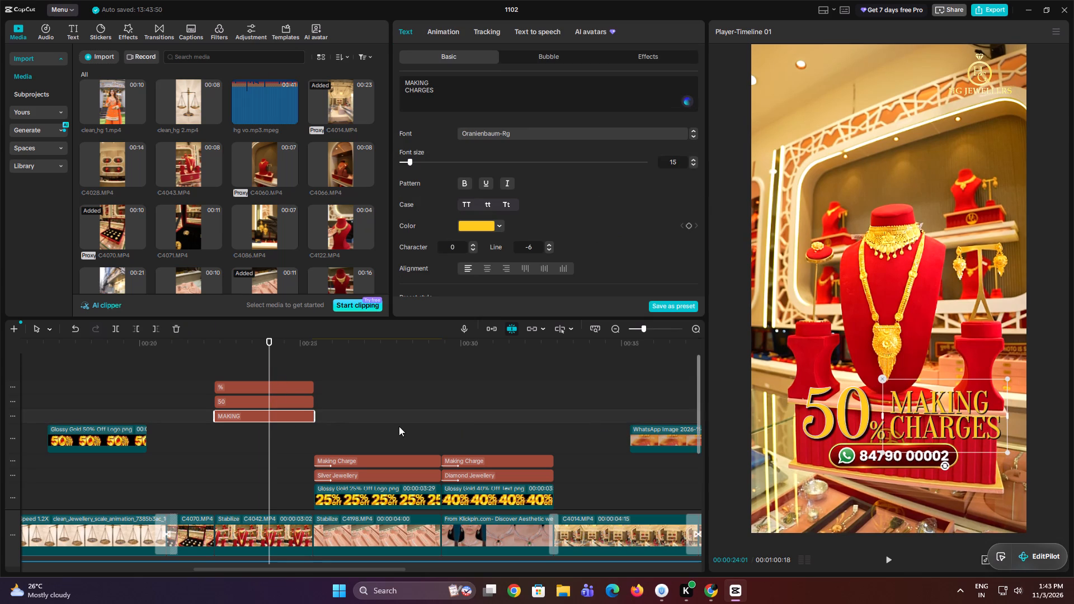
Move the playhead to 00:00:23:06 and take a screen snip of the whole player preview with the adjusted offer text.
left_click(242, 356)
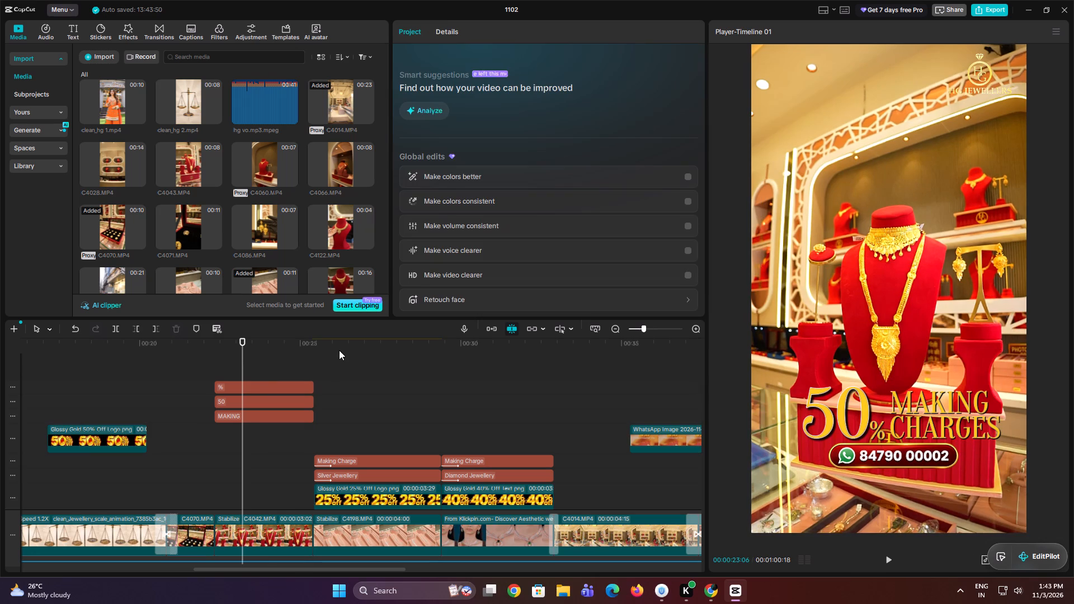
key("shift+super+s")
left_click_drag(751, 43, 863, 172)
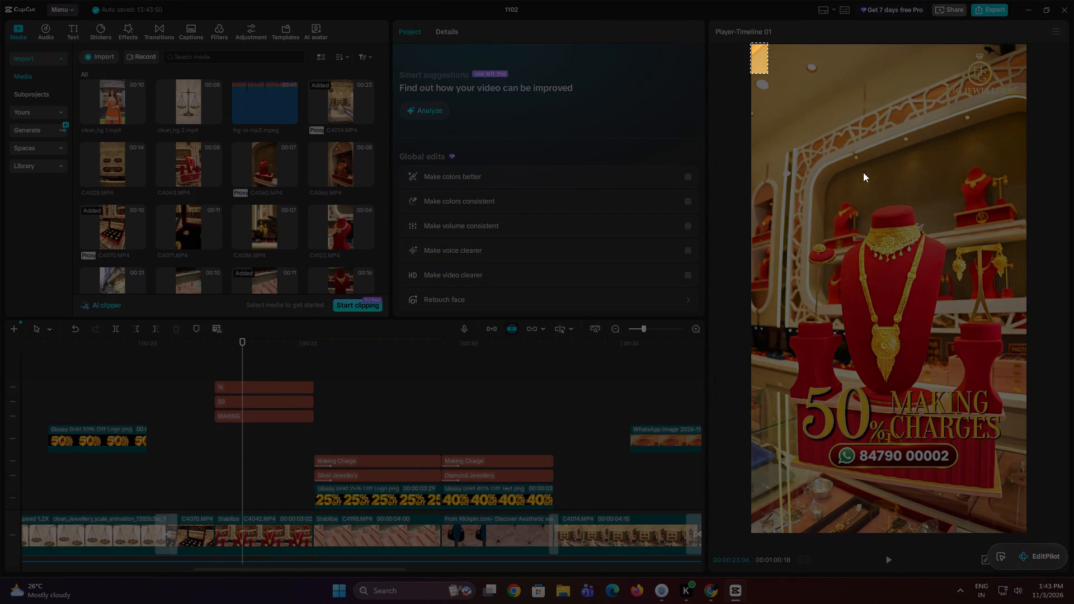
left_click_drag(863, 172, 1026, 535)
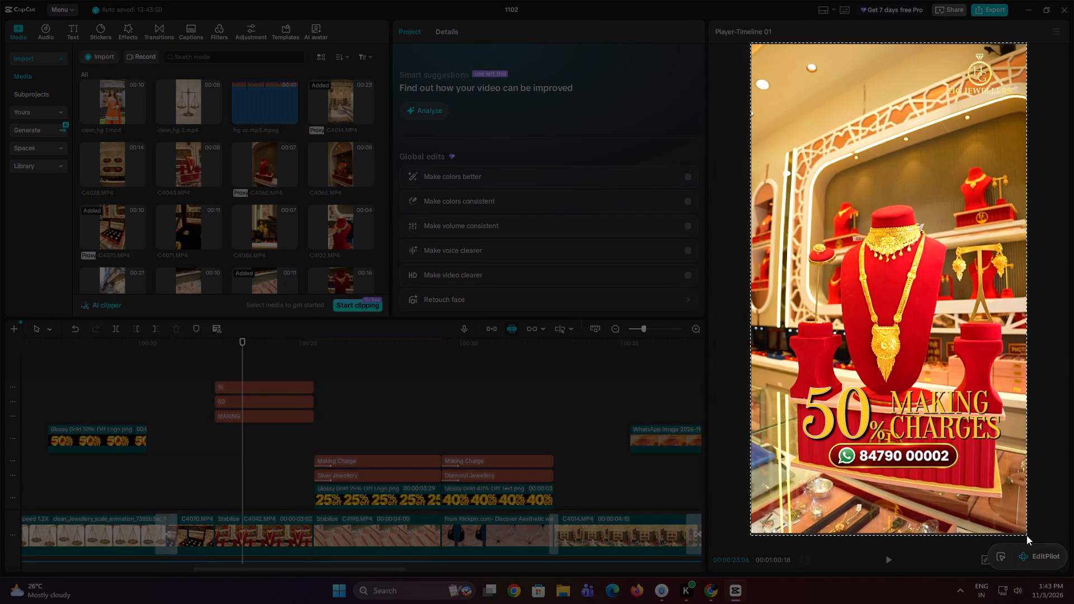
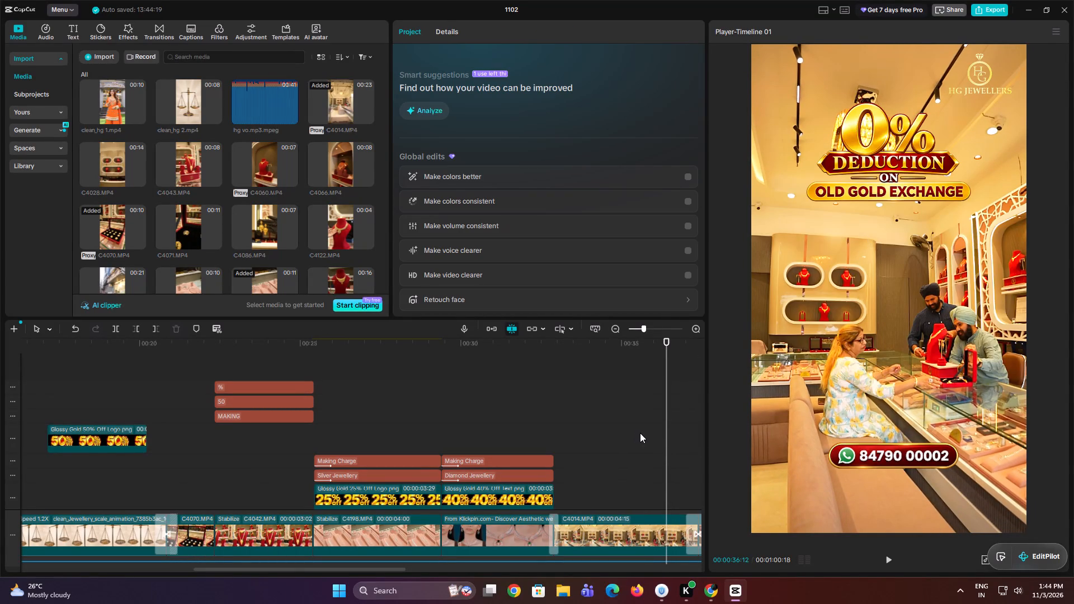
Move the playhead back to 00:00:35:08 to view the 0% DEDUCTION ON OLD GOLD EXCHANGE section.
left_click(641, 431)
left_click_drag(641, 431, 630, 432)
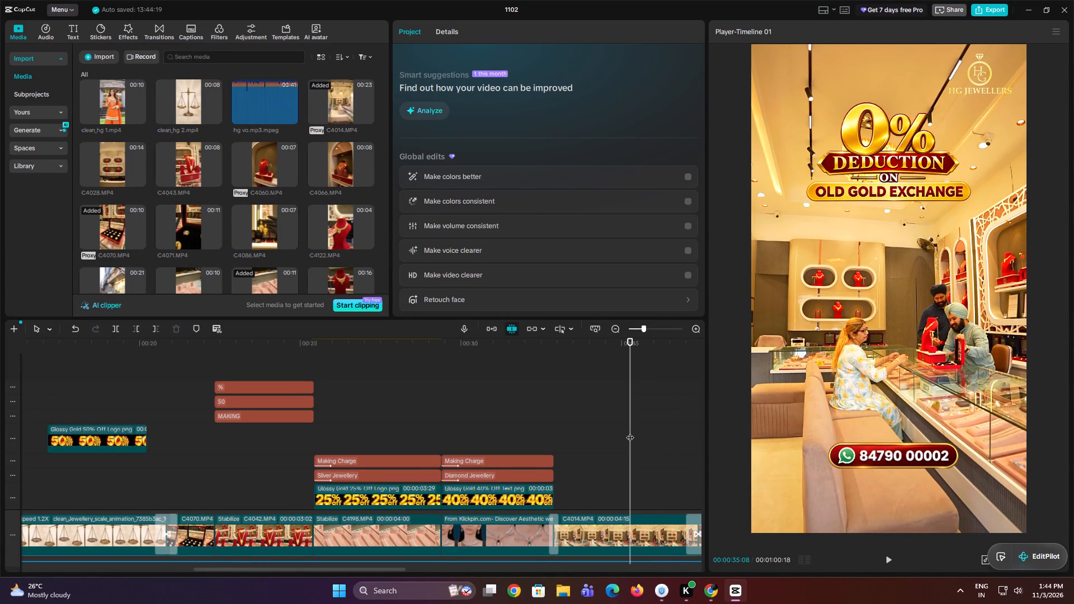
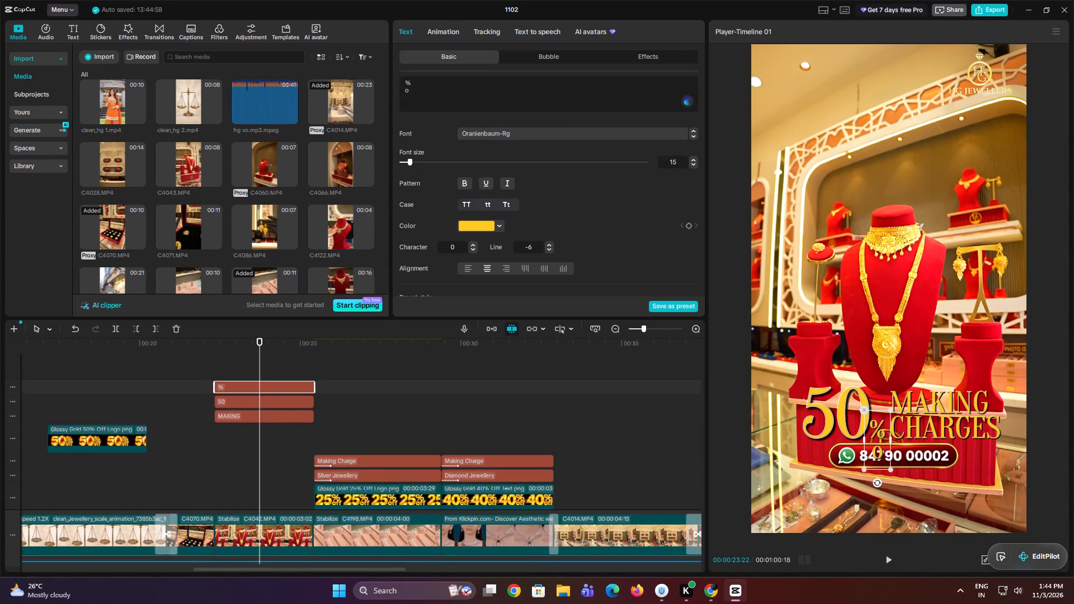
Complete the second line of the % text as off and move it up between 50 and MAKING CHARGES.
type("ff")
left_click_drag(876, 425, 874, 419)
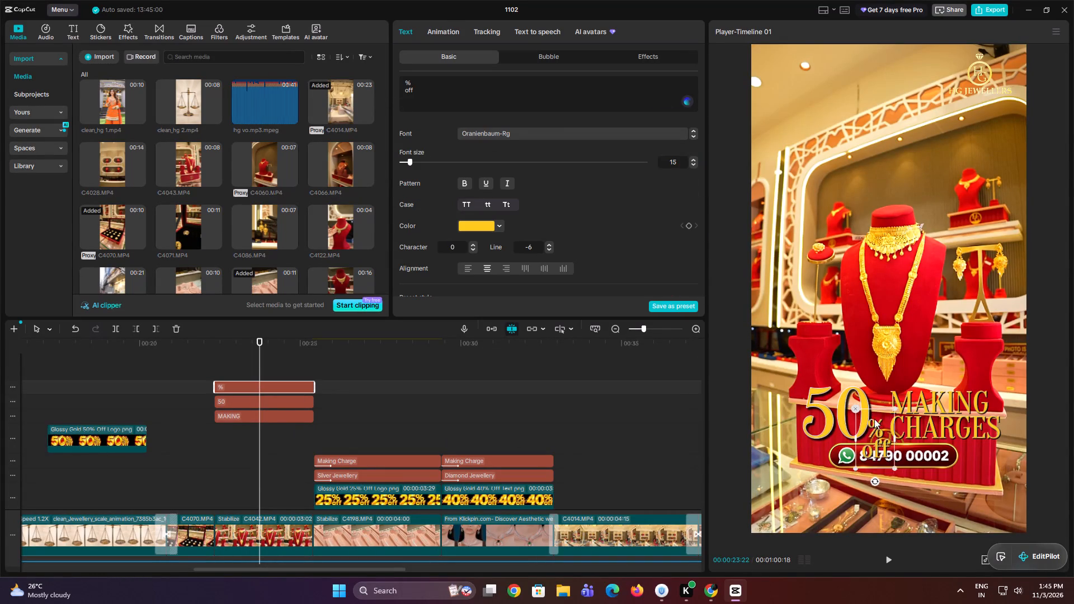
left_click_drag(874, 419, 878, 401)
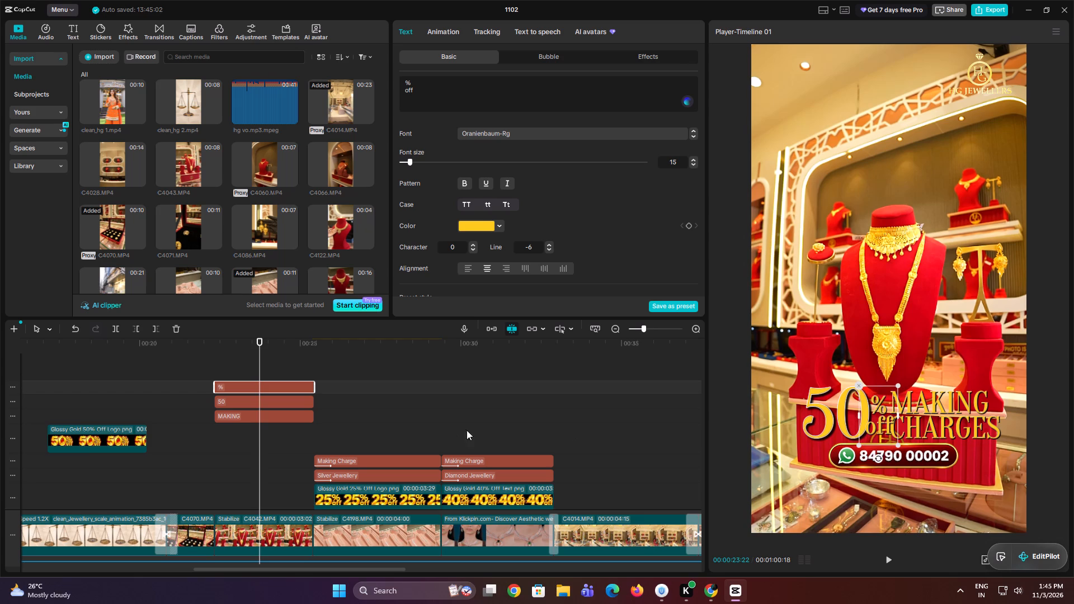
Shift the 50 text left and nudge the % off text left so both sit clear of MAKING CHARGES.
left_click(237, 403)
left_click_drag(849, 451, 838, 452)
left_click(880, 427)
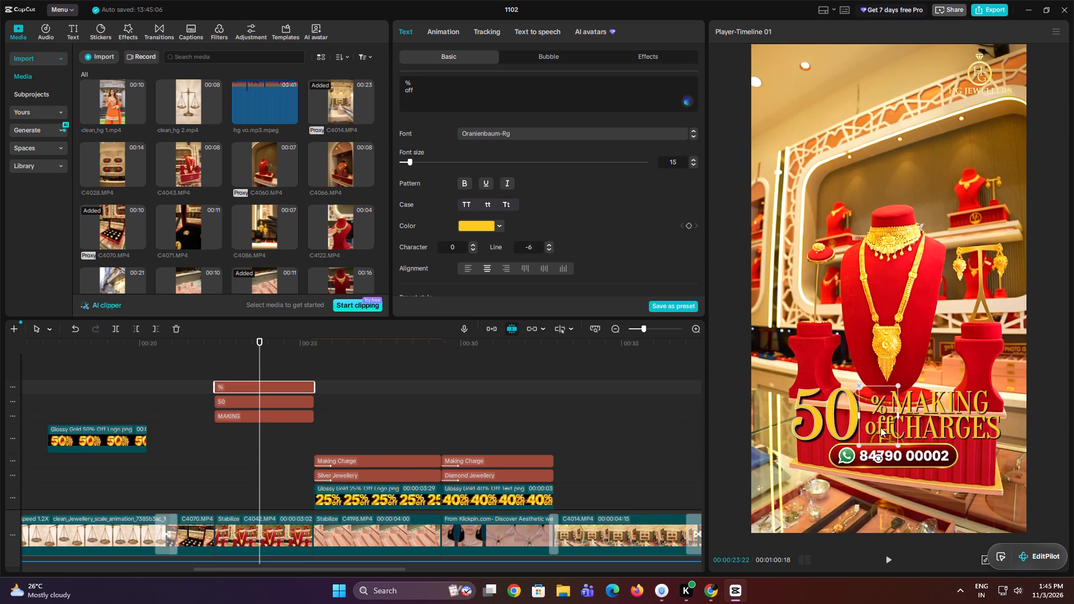
left_click_drag(883, 427, 877, 428)
left_click(243, 383)
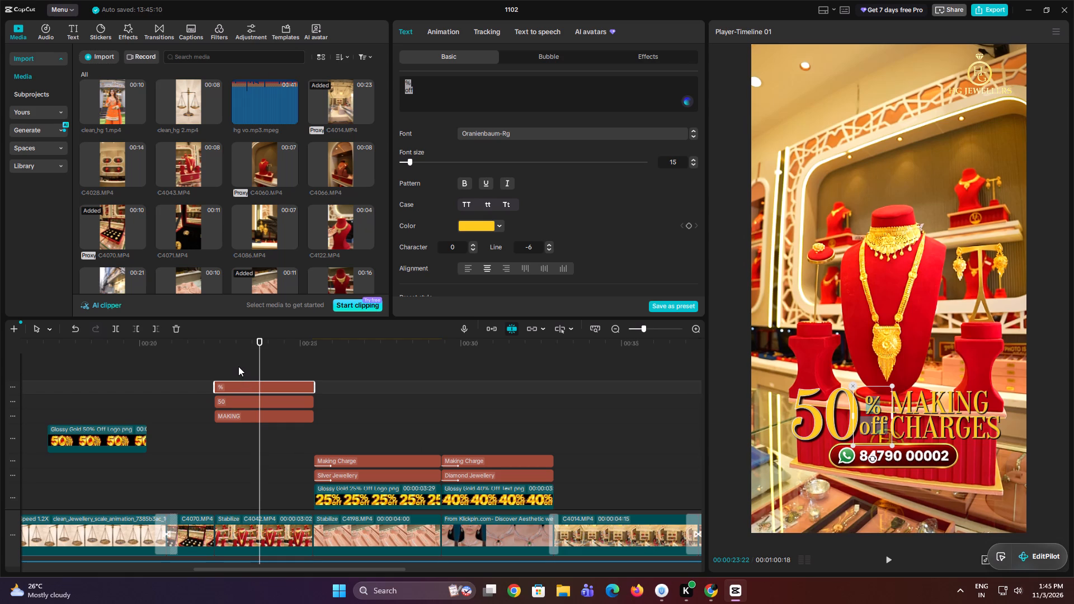
left_click(238, 366)
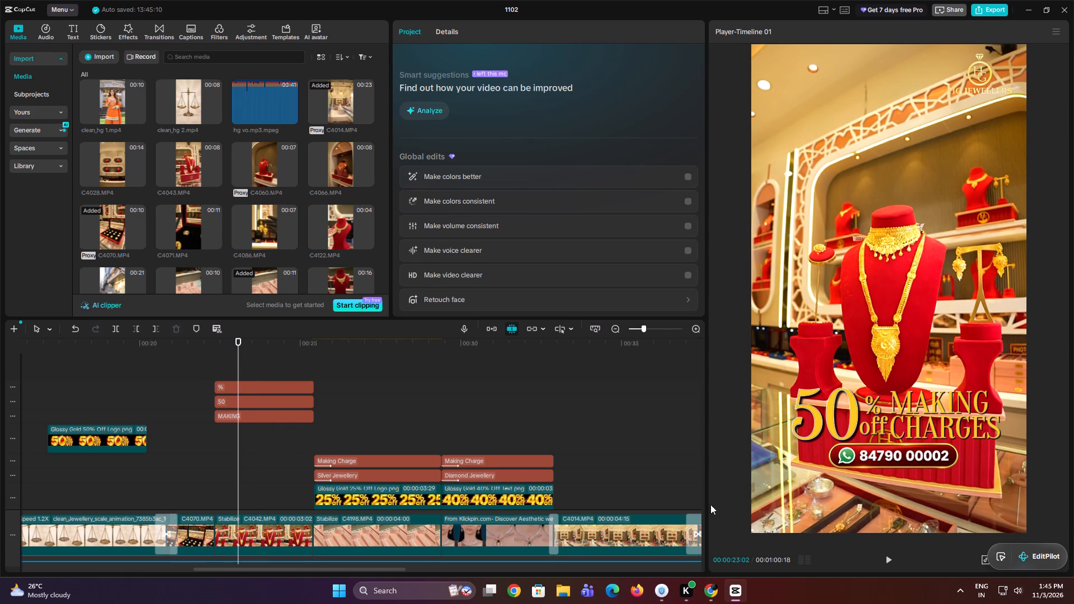
Add the plain black clip from the Library's Trending collection to the timeline as an overlay above the offer texts.
left_click(17, 23)
left_click(37, 168)
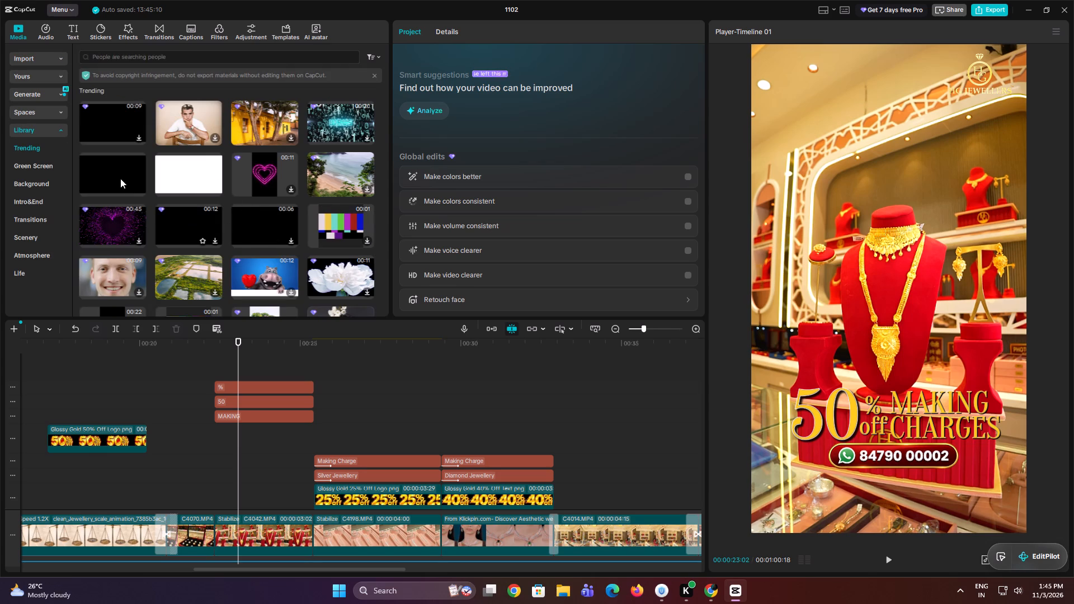
left_click_drag(115, 173, 46, 385)
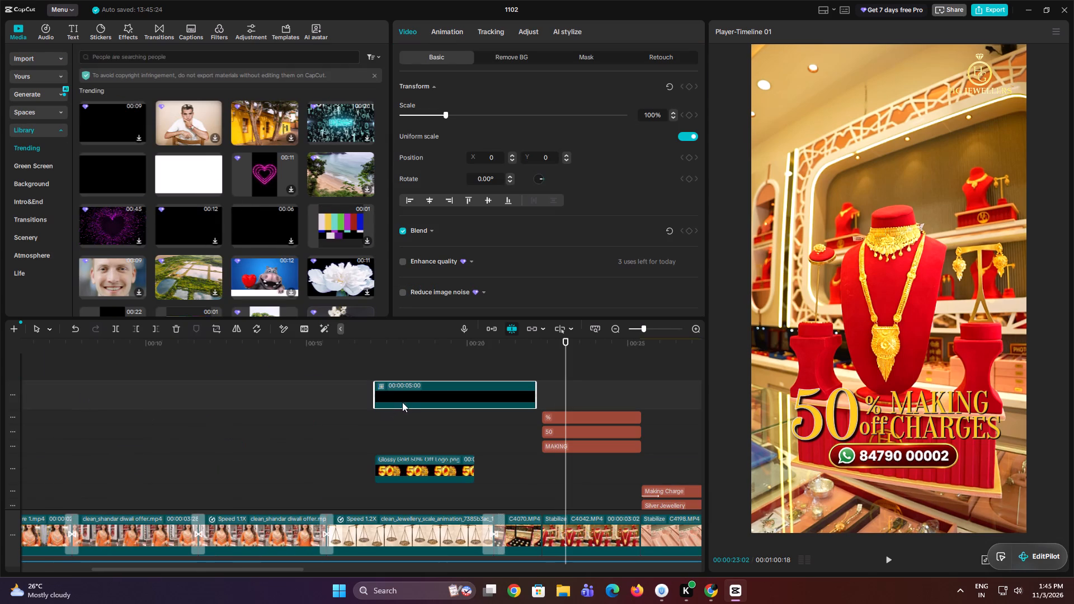
Move the black clip down to its own track beneath the offer graphics, just above the ChatGPT image overlay.
left_click(594, 324)
left_click_drag(214, 393, 89, 473)
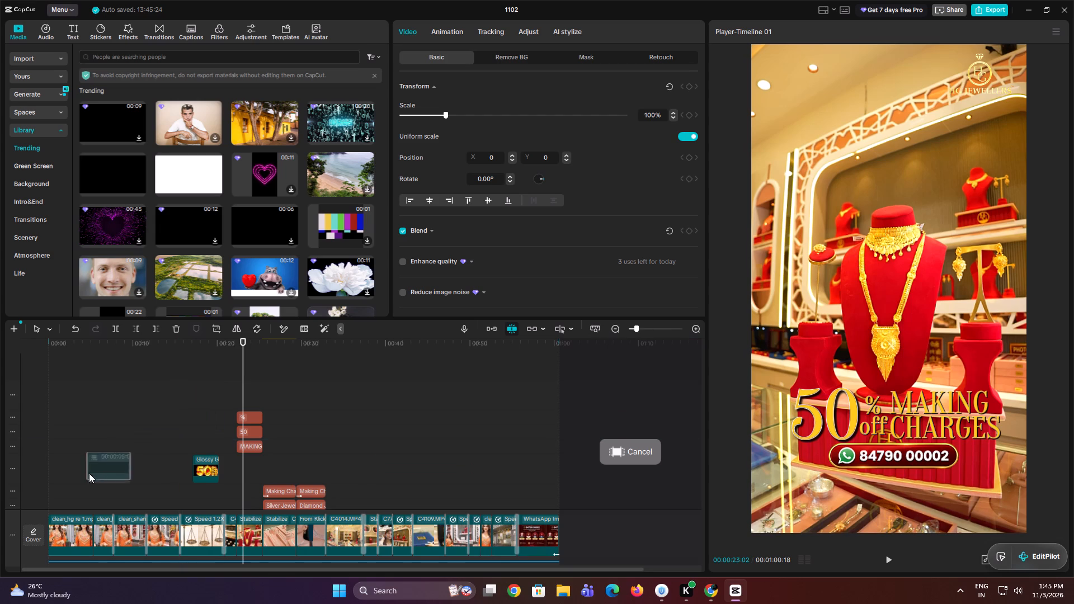
left_click_drag(89, 473, 53, 487)
left_click_drag(62, 441, 65, 497)
scroll(65, 497, "down", 5)
left_click_drag(64, 425, 63, 494)
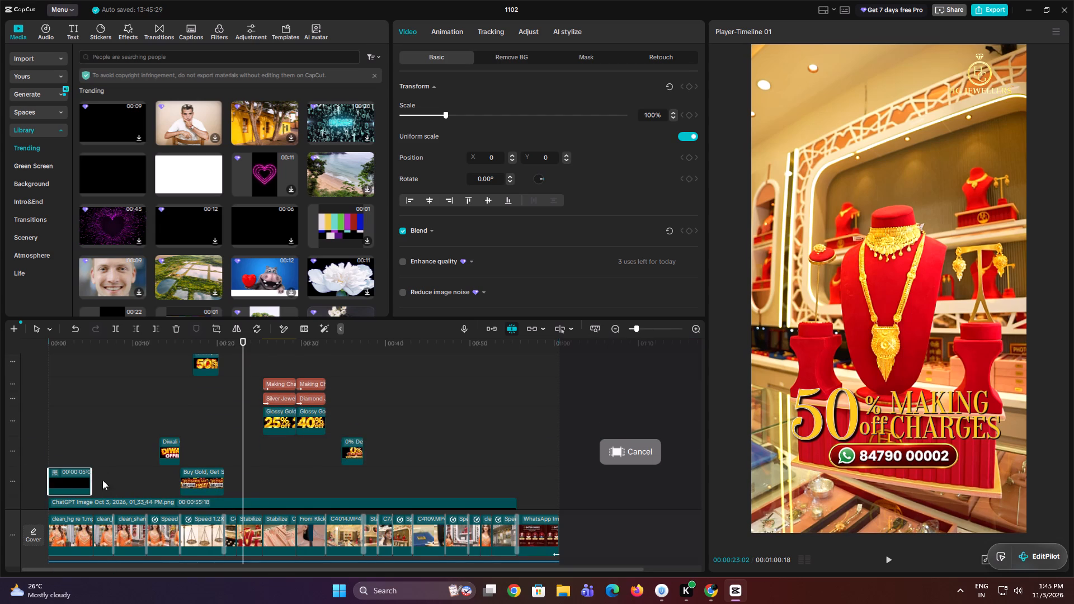
left_click_drag(83, 479, 209, 501)
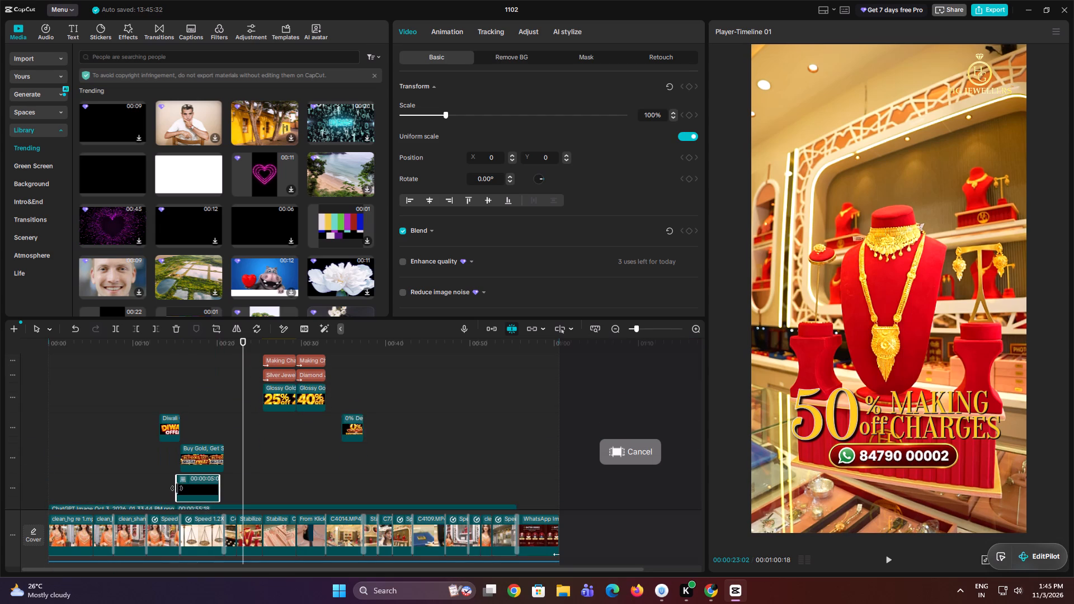
Extend the black clip from the start of the timeline to a duration of 00:00:55:29, ending where the closing WhatsApp clip begins.
left_click_drag(177, 488, 0, 491)
left_click_drag(220, 487, 534, 549)
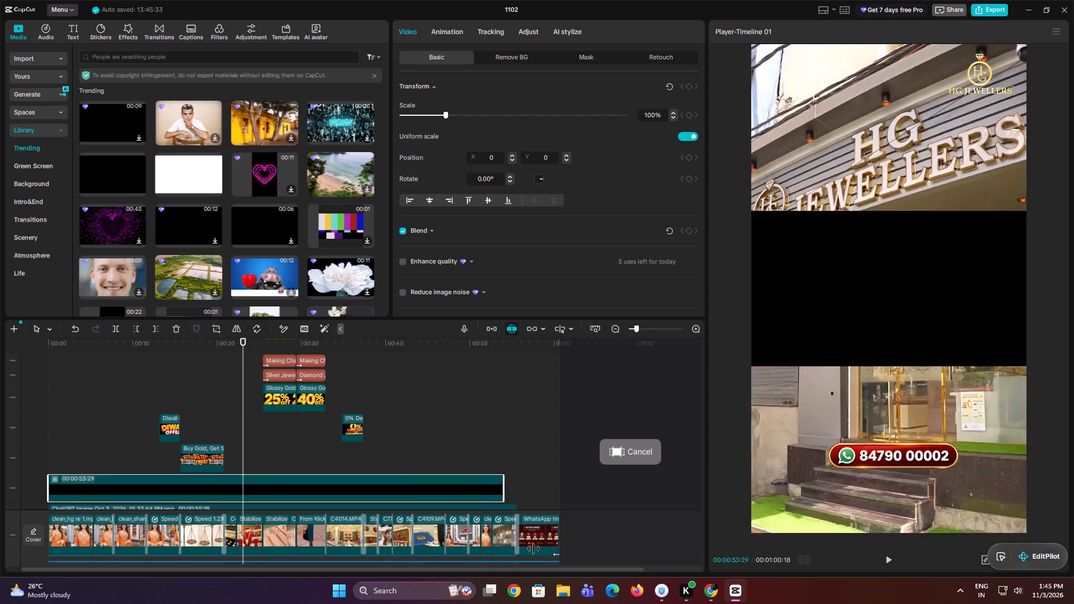
left_click_drag(534, 549, 520, 553)
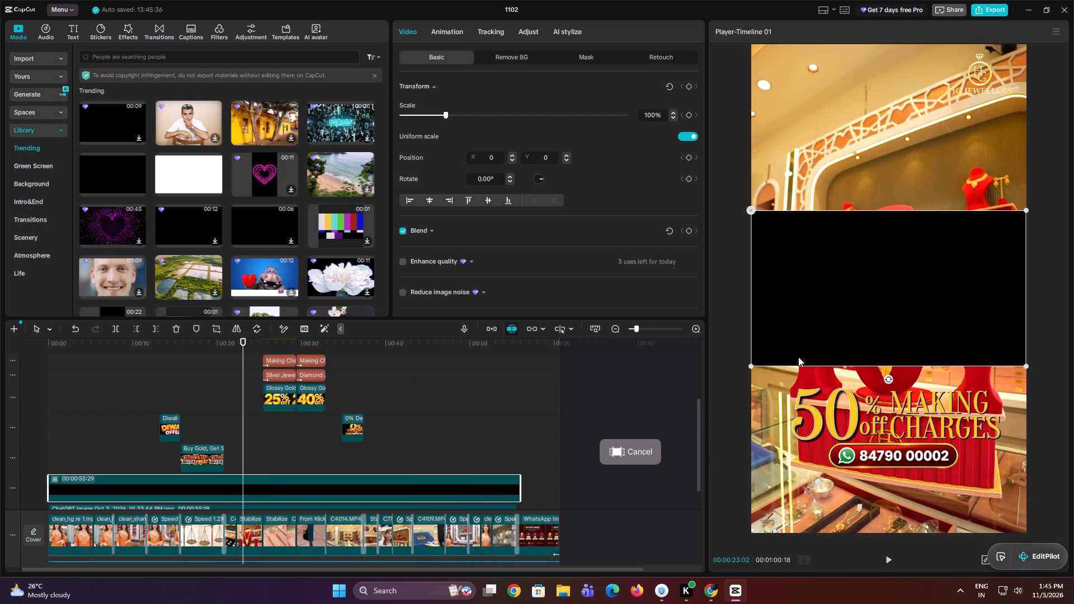
Enlarge the black clip slightly beyond the frame width and move it down to cover the bottom of the video frame.
left_click_drag(750, 366, 729, 398)
left_click_drag(868, 338, 859, 538)
Add a Split mask to the black clip, rotated 180° with feather 100, so its top edge fades into the video.
left_click(582, 59)
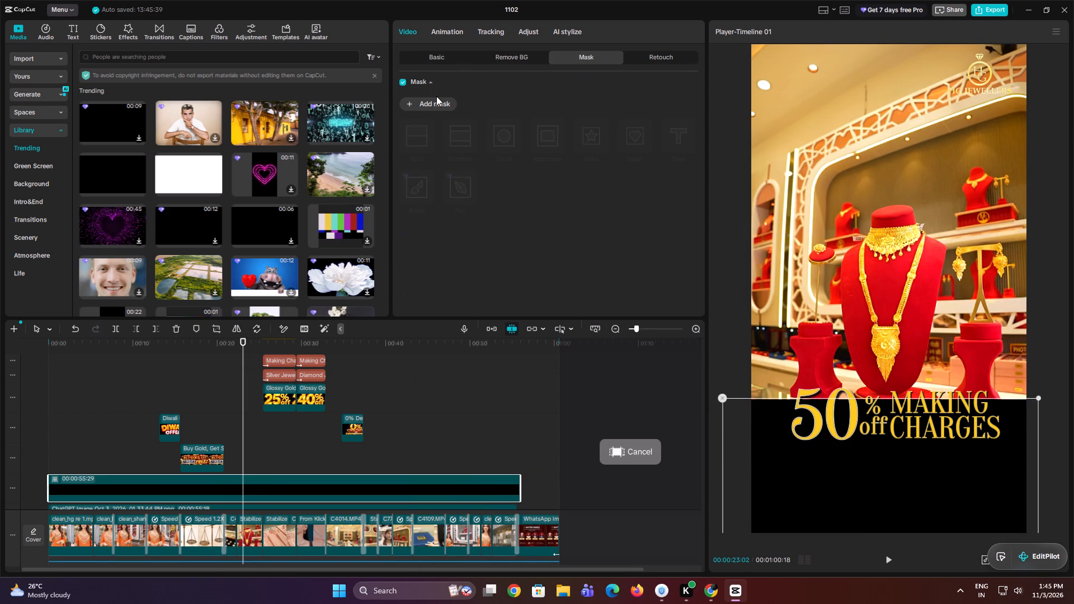
left_click(416, 106)
left_click(422, 138)
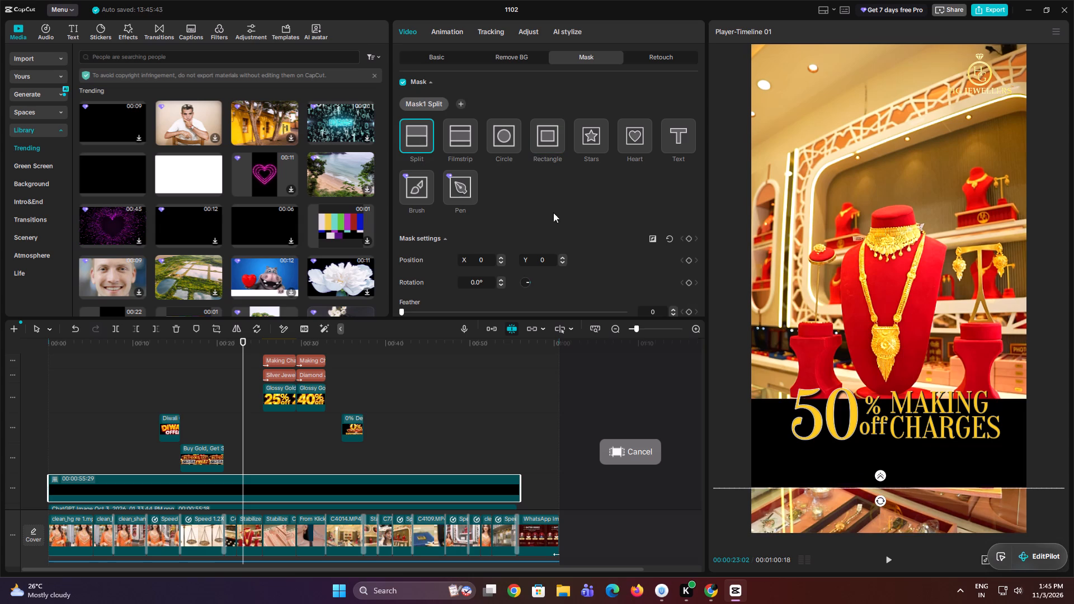
left_click_drag(880, 502, 814, 438)
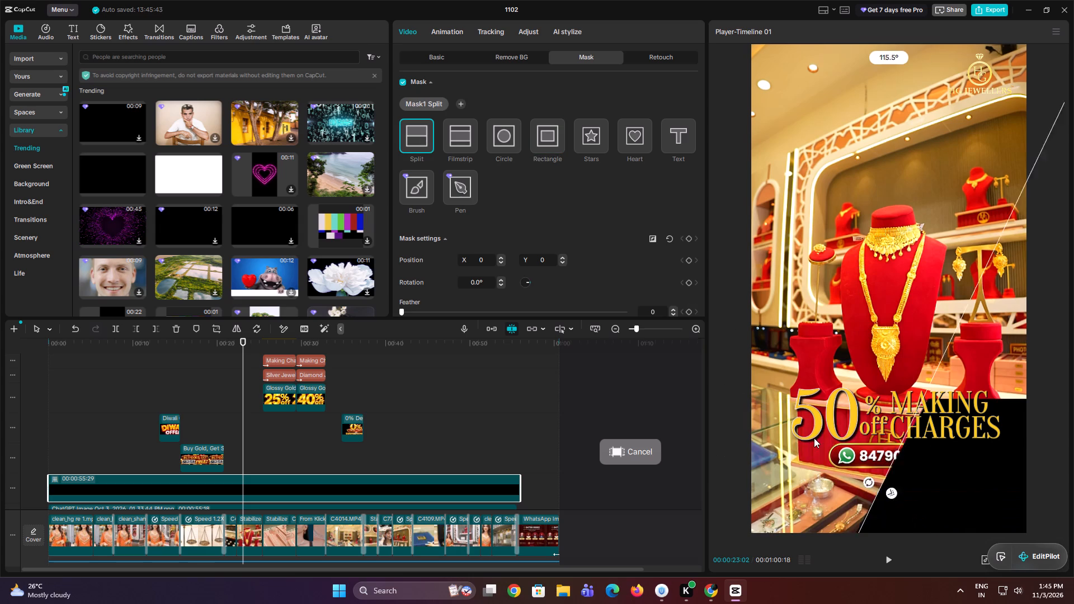
left_click_drag(814, 438, 872, 444)
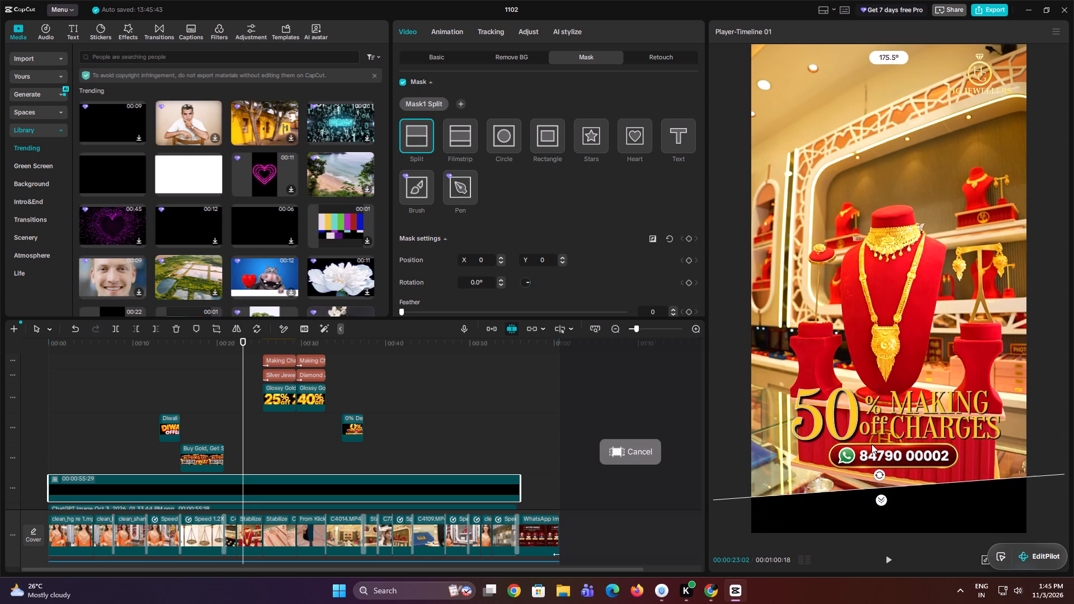
left_click_drag(872, 444, 874, 445)
left_click_drag(881, 502, 883, 526)
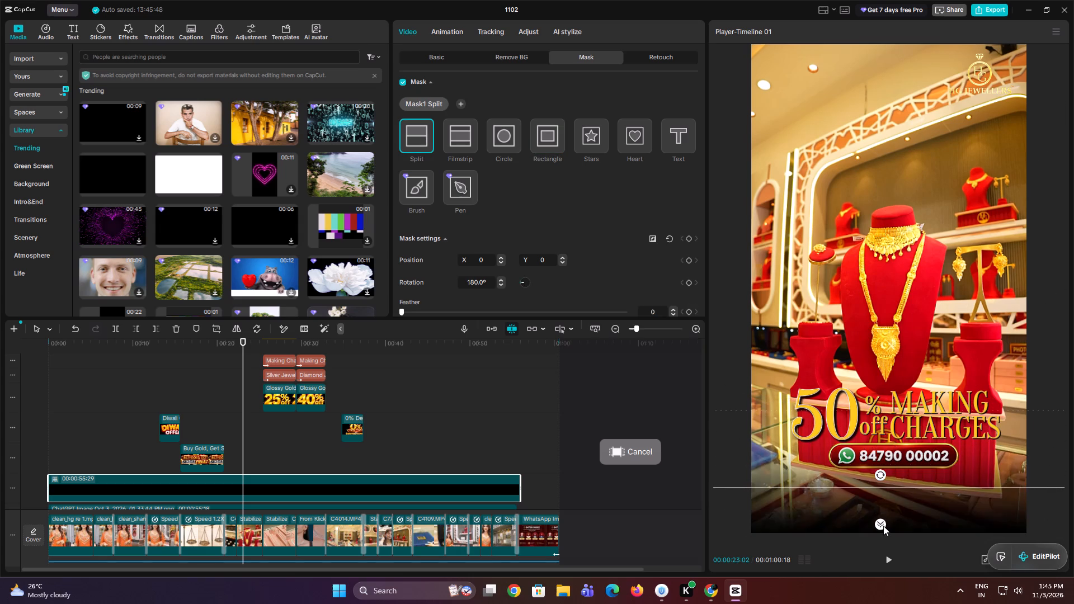
left_click_drag(883, 526, 884, 534)
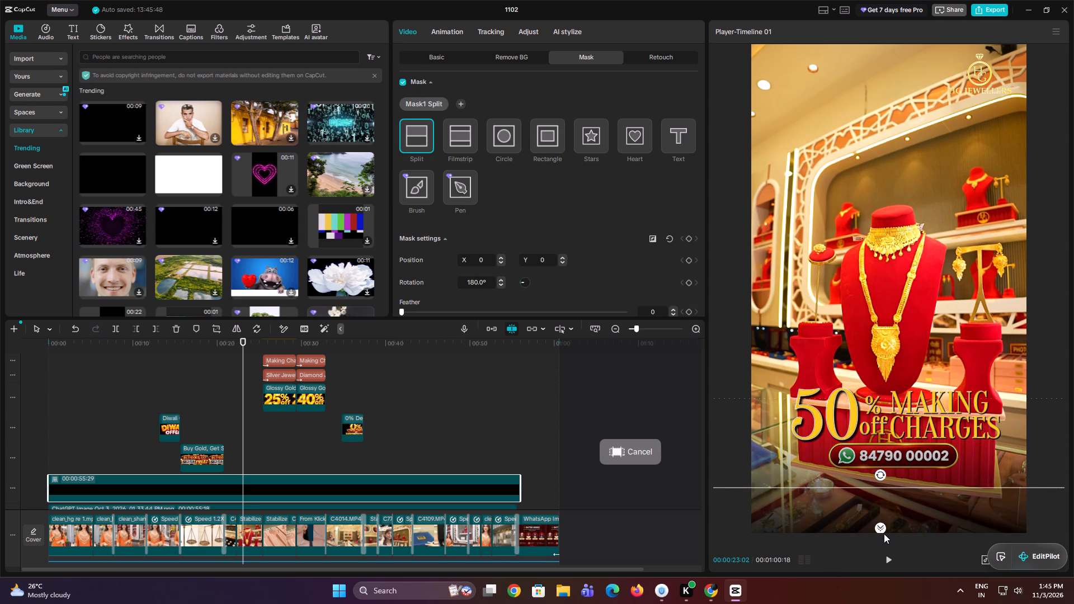
left_click_drag(884, 534, 885, 537)
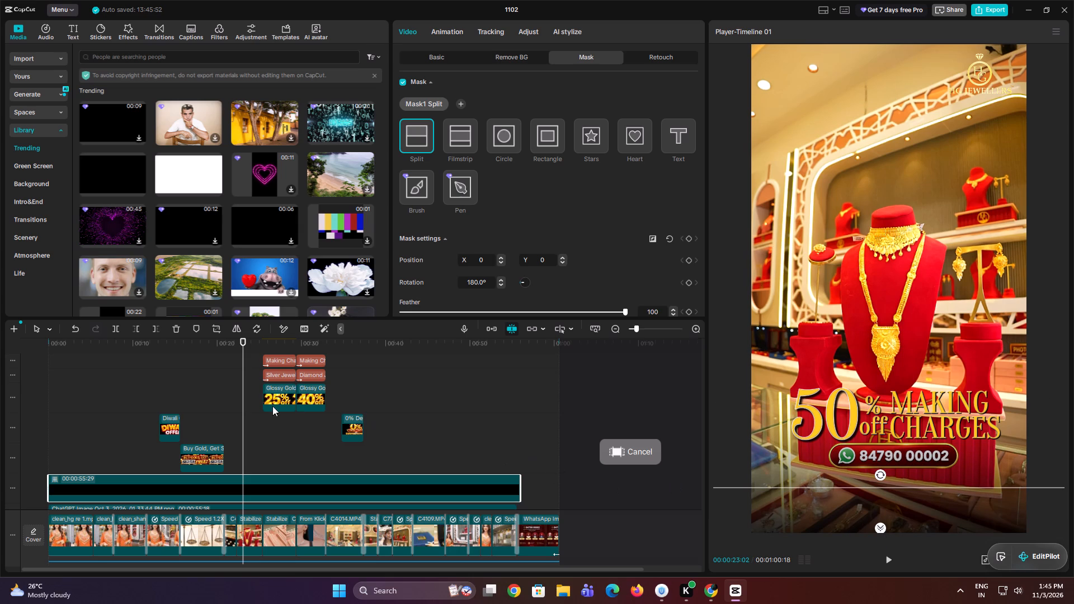
Preview the shading on the silver jewellery scene, return to the 50% off MAKING CHARGES scene and start a screen capture.
left_click(168, 412)
left_click(186, 391)
left_click_drag(187, 391, 284, 414)
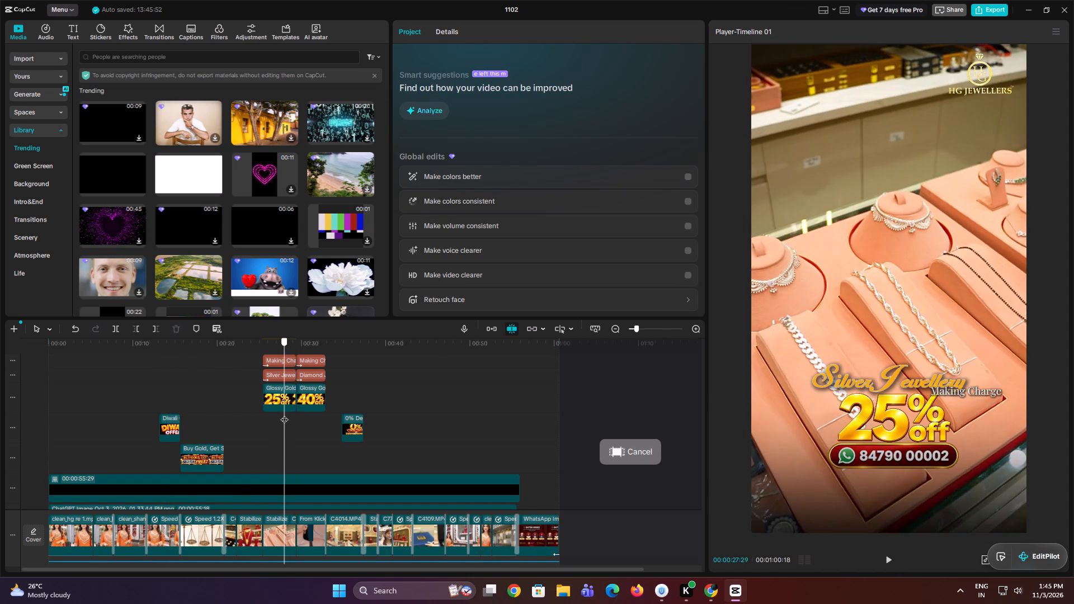
left_click_drag(284, 414, 250, 421)
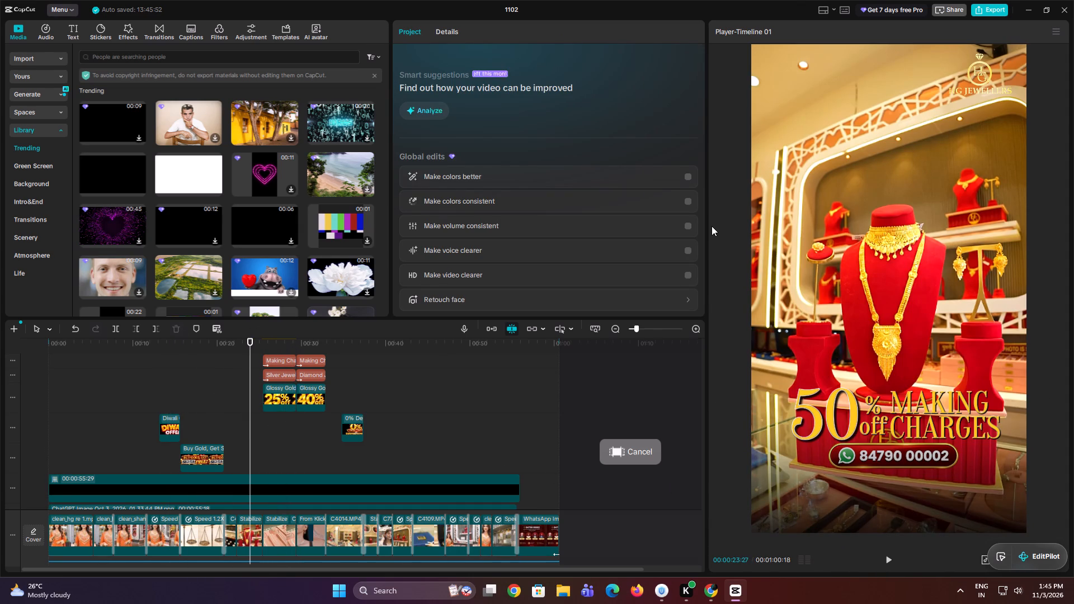
key("shift+super+s")
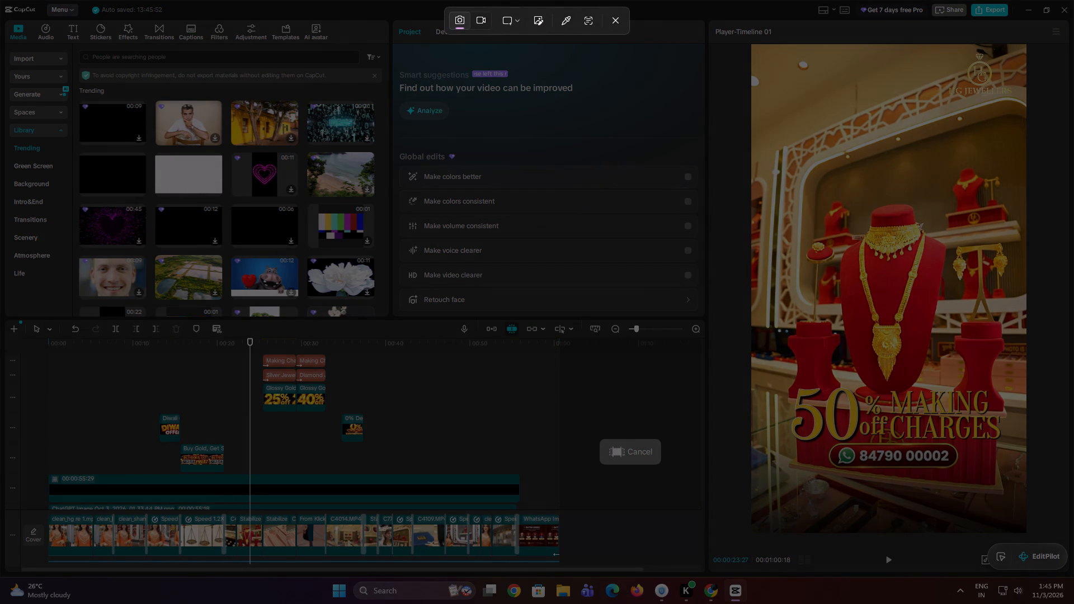
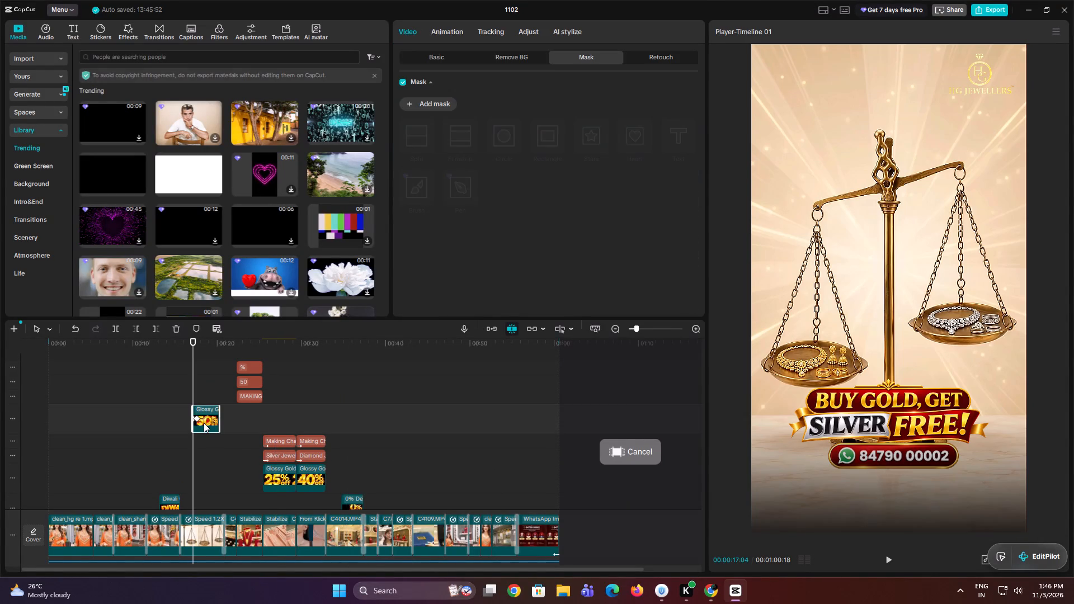
Delete the Glossy Gold 50% logo clip that sits above the scales footage.
key("BackSpace")
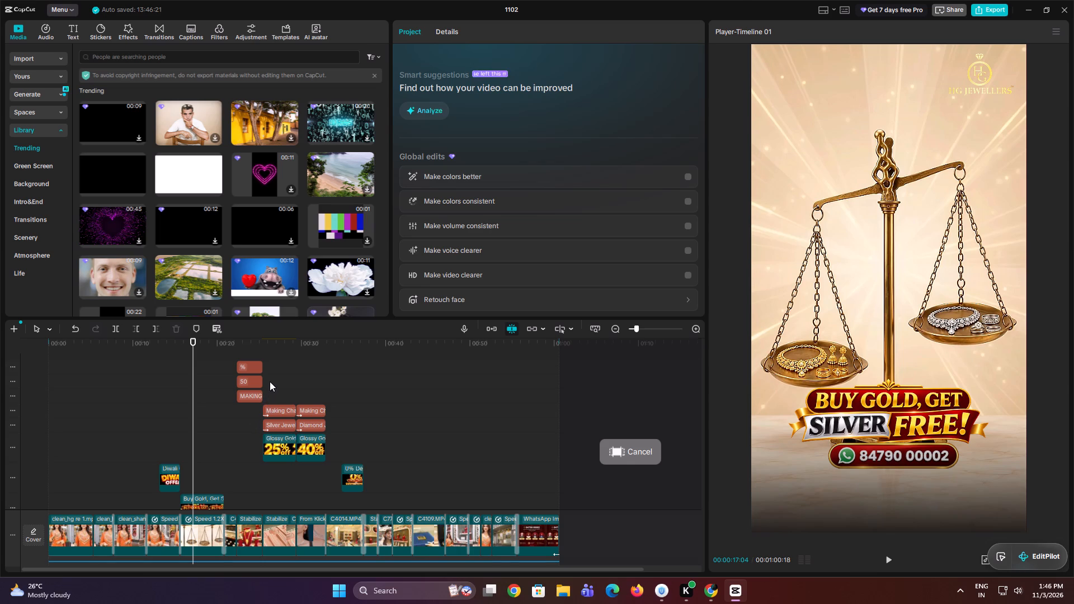
Delete the old Silver Jewellery, Diamond and both Making Charge text clips above the 25% and 40% off logos.
left_click(270, 381)
left_click_drag(270, 381, 275, 393)
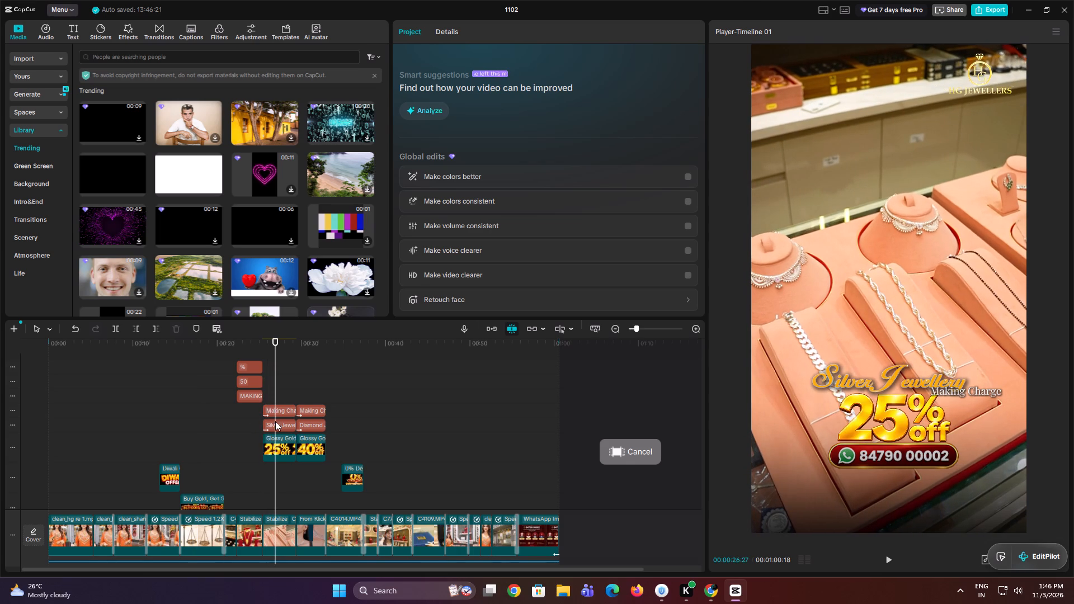
left_click(276, 426)
key("BackSpace")
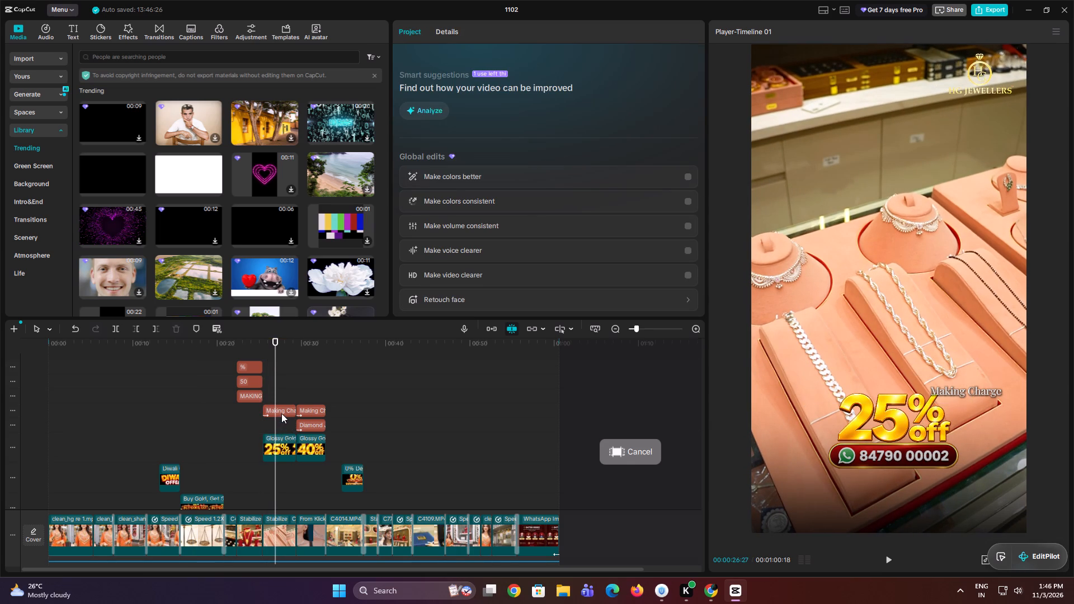
left_click(282, 413)
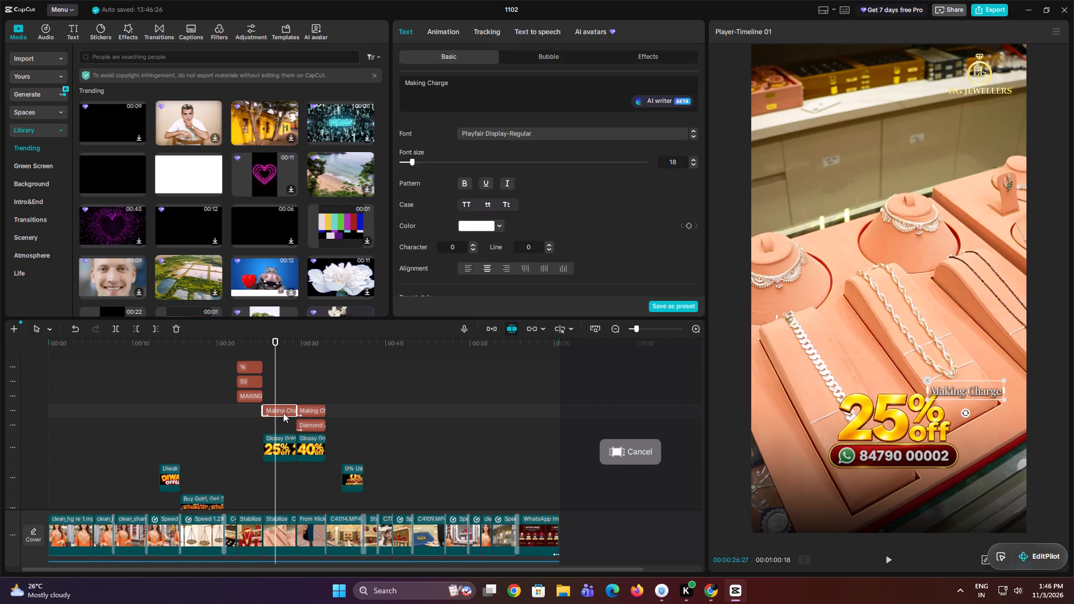
key("BackSpace")
left_click(315, 414)
key("BackSpace")
left_click(315, 423)
left_click(314, 413)
key("BackSpace")
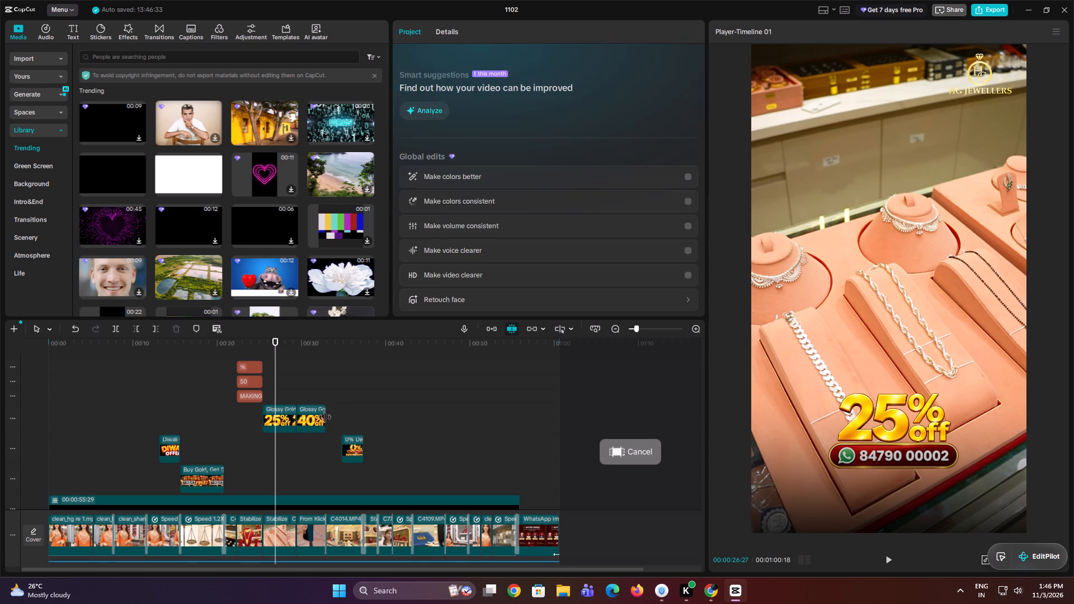
Delete the glossy gold 25% off and 40% off graphics that follow the 50% offer texts on the timeline.
left_click_drag(346, 414, 272, 423)
key("BackSpace")
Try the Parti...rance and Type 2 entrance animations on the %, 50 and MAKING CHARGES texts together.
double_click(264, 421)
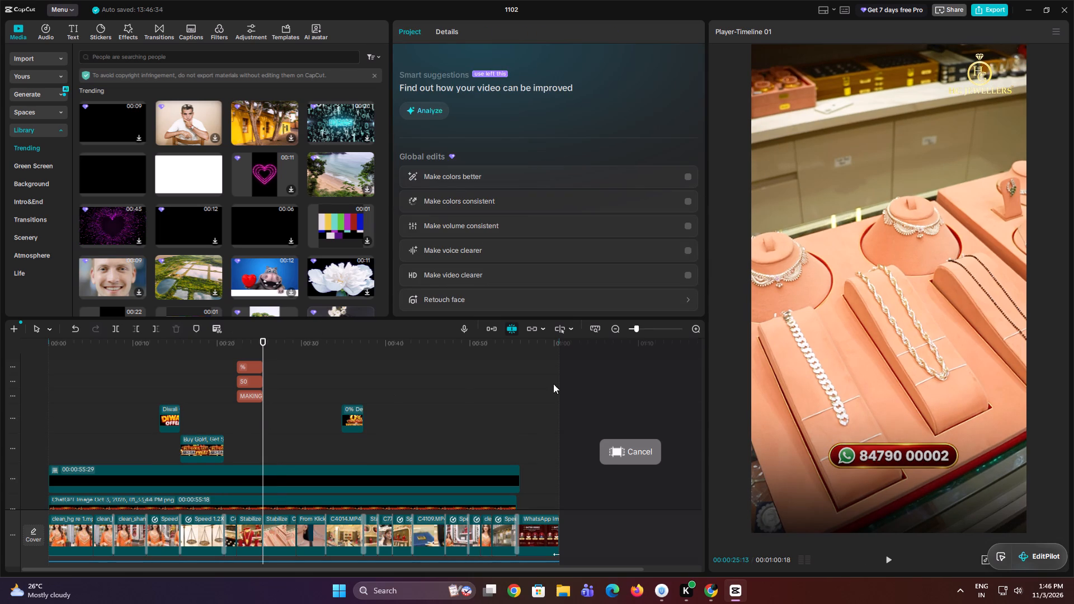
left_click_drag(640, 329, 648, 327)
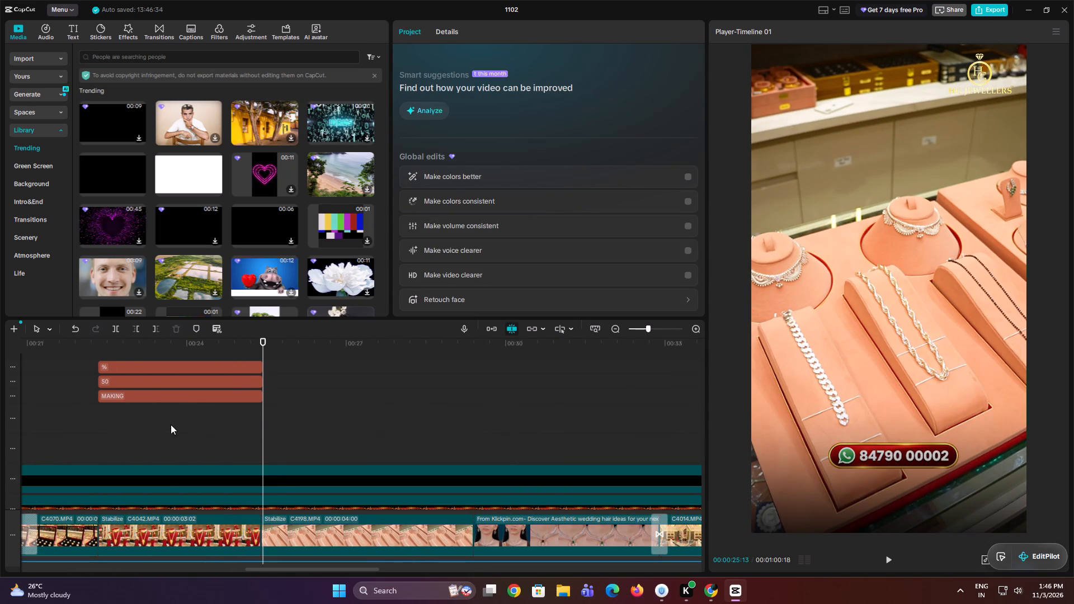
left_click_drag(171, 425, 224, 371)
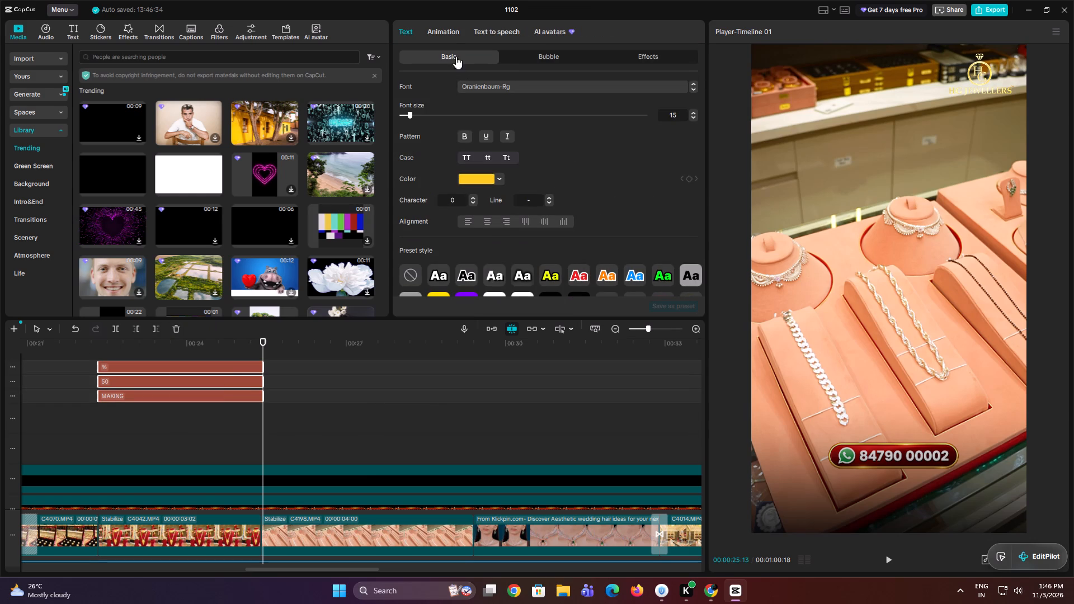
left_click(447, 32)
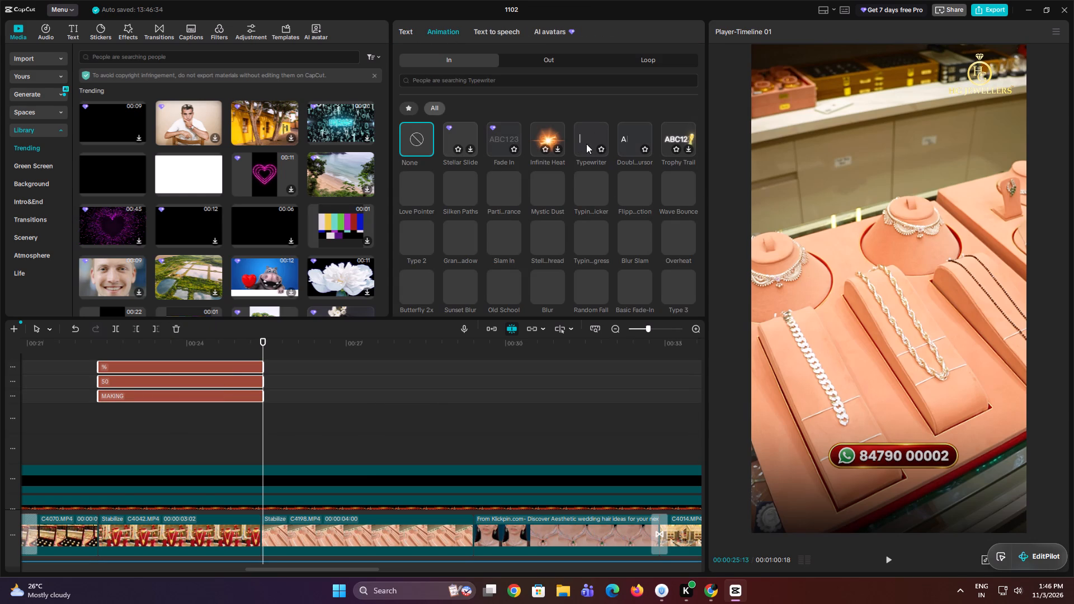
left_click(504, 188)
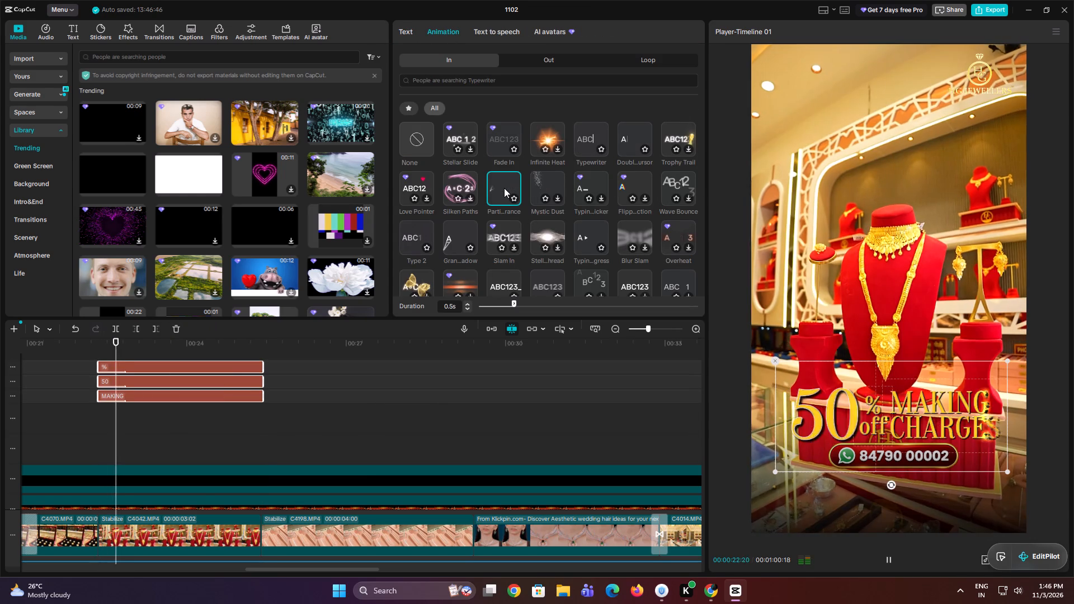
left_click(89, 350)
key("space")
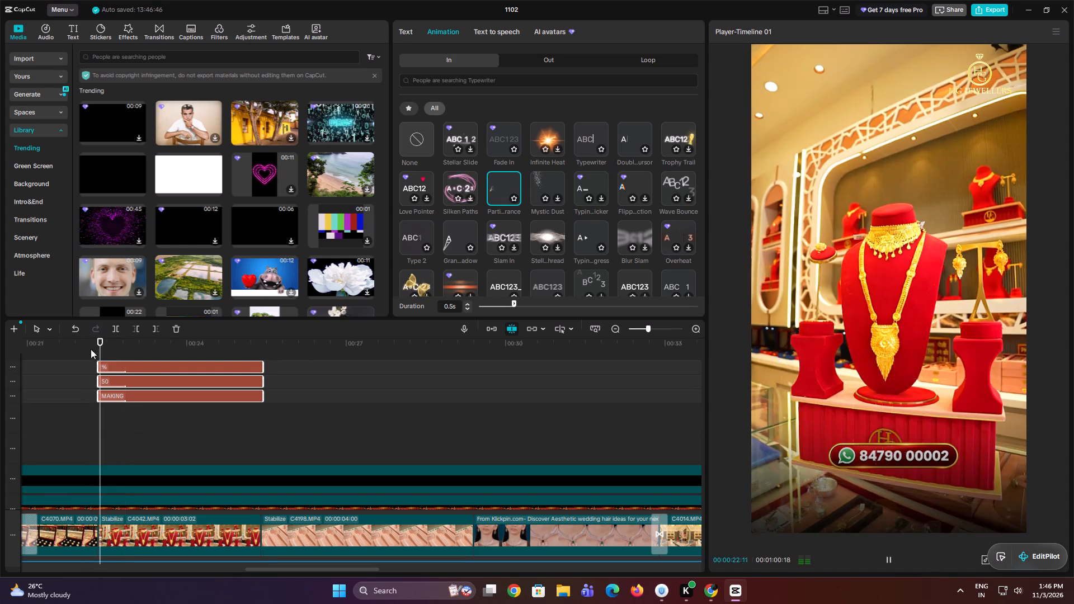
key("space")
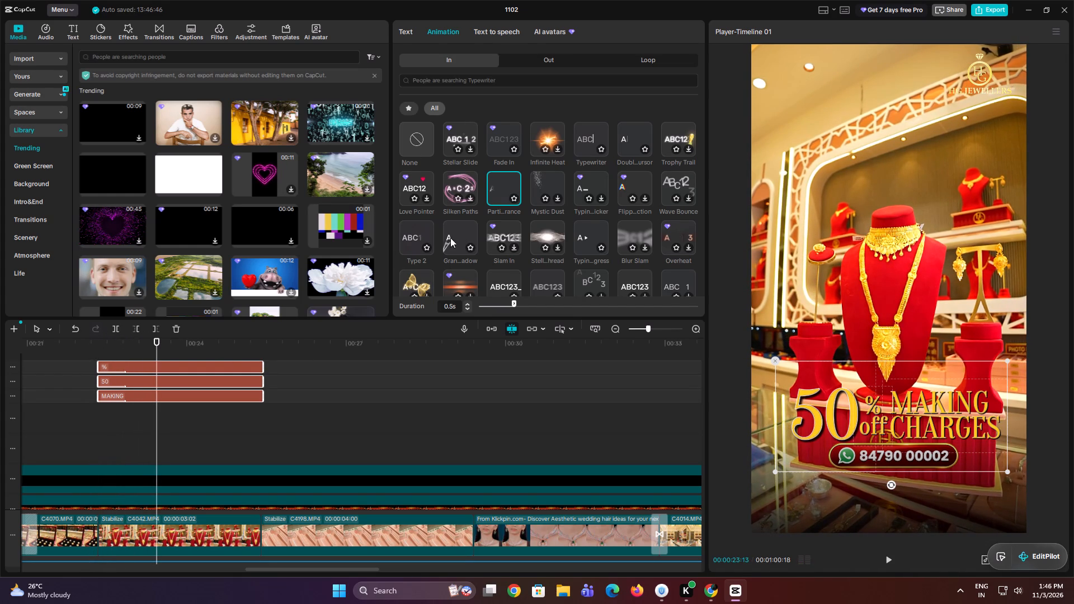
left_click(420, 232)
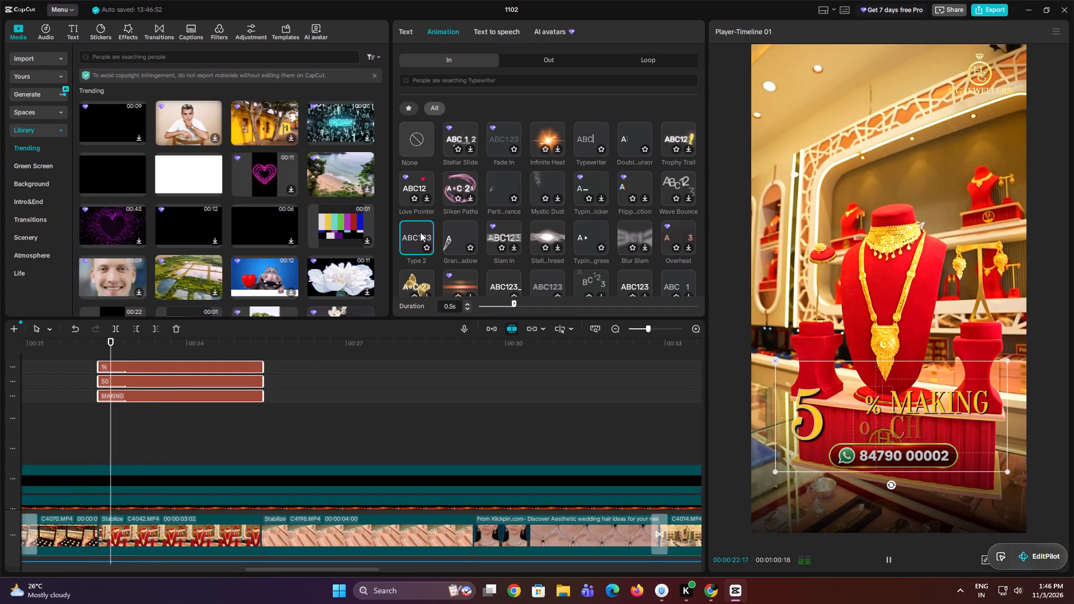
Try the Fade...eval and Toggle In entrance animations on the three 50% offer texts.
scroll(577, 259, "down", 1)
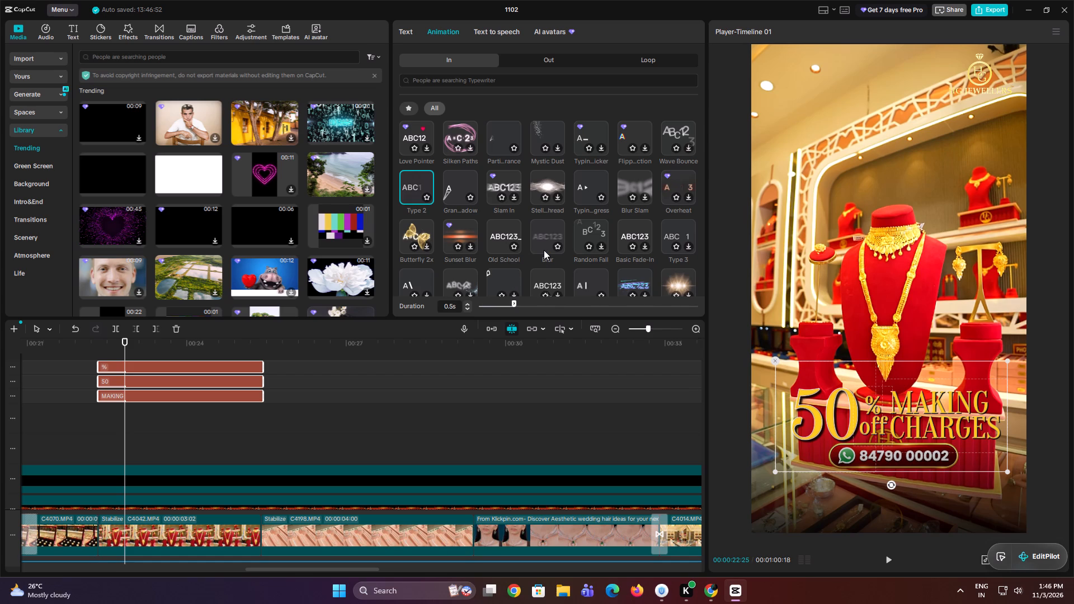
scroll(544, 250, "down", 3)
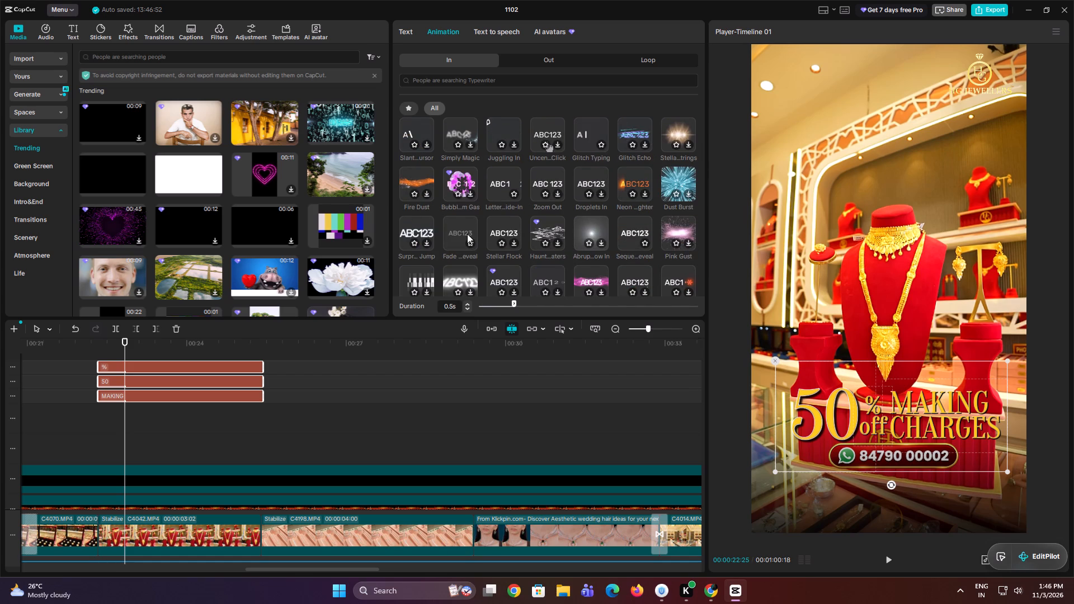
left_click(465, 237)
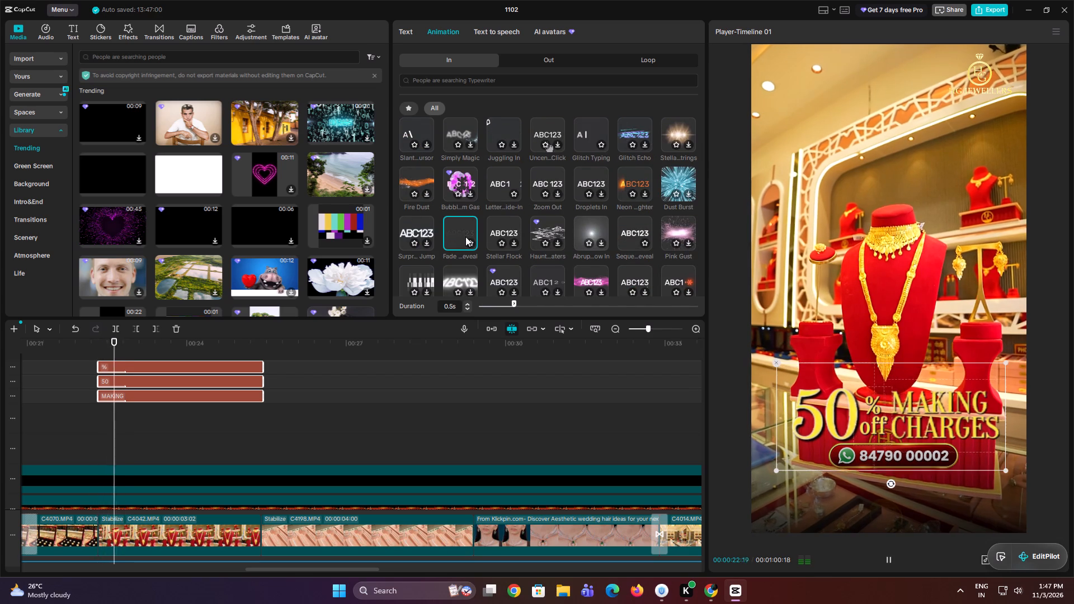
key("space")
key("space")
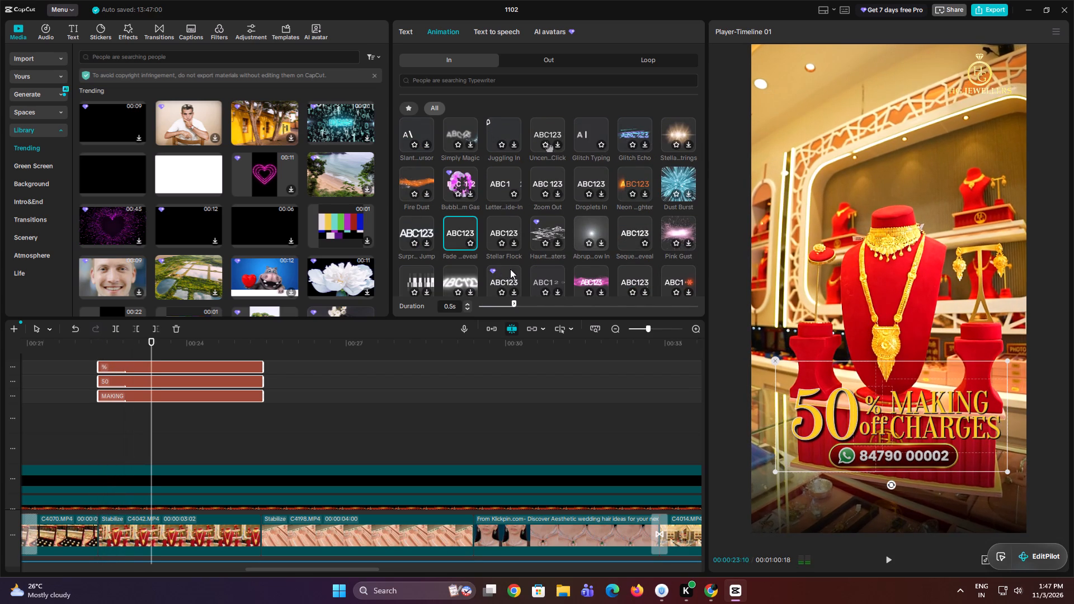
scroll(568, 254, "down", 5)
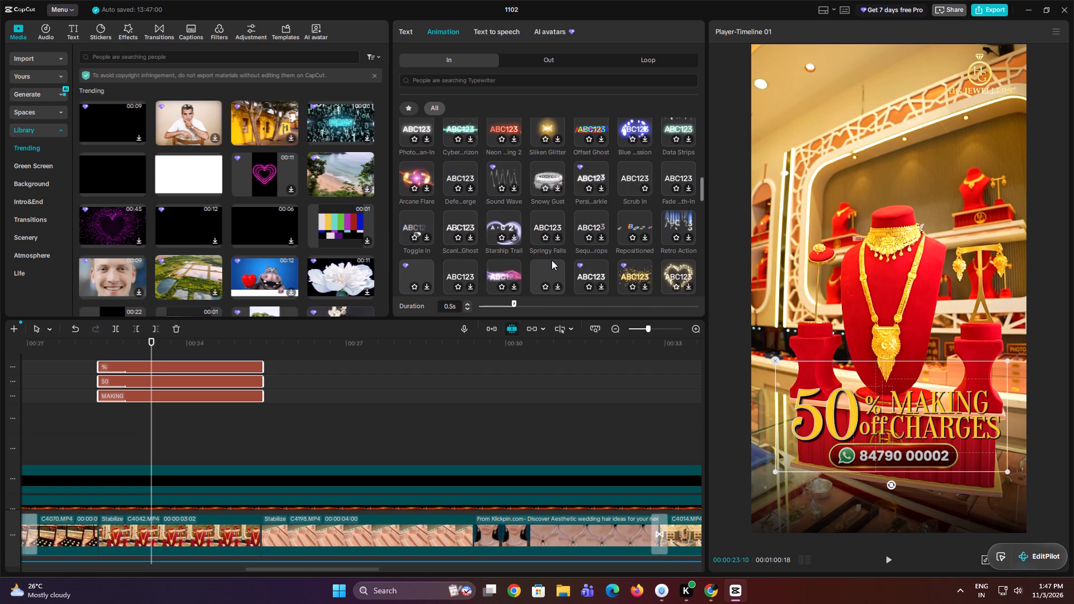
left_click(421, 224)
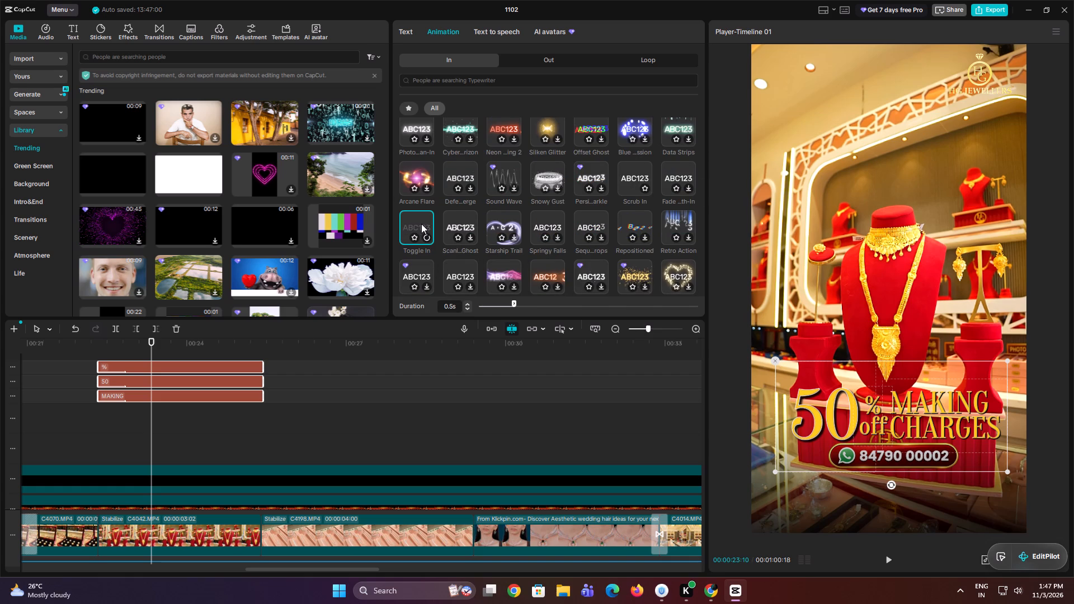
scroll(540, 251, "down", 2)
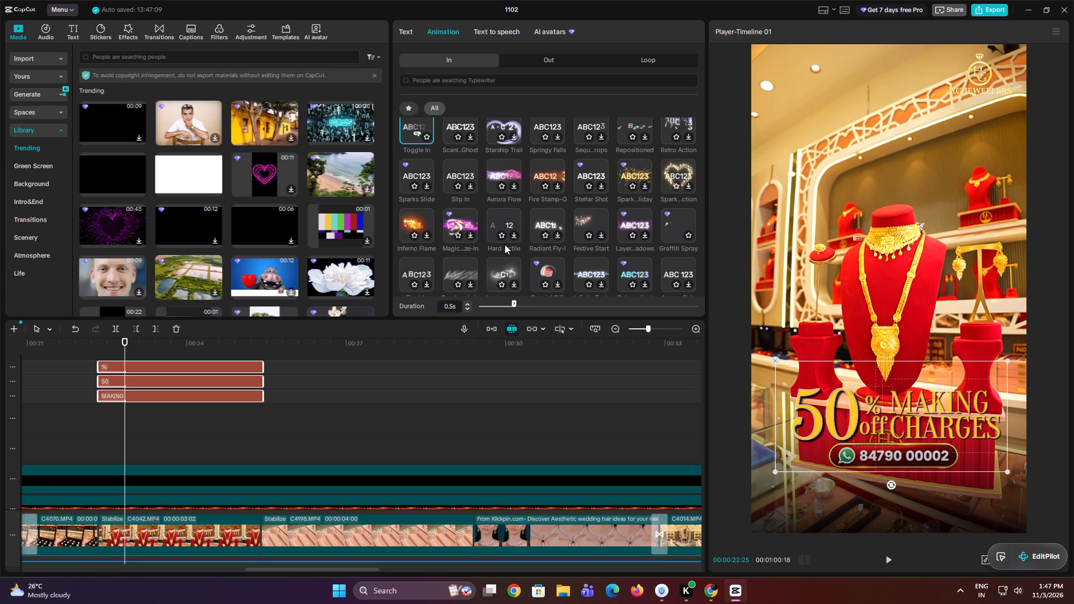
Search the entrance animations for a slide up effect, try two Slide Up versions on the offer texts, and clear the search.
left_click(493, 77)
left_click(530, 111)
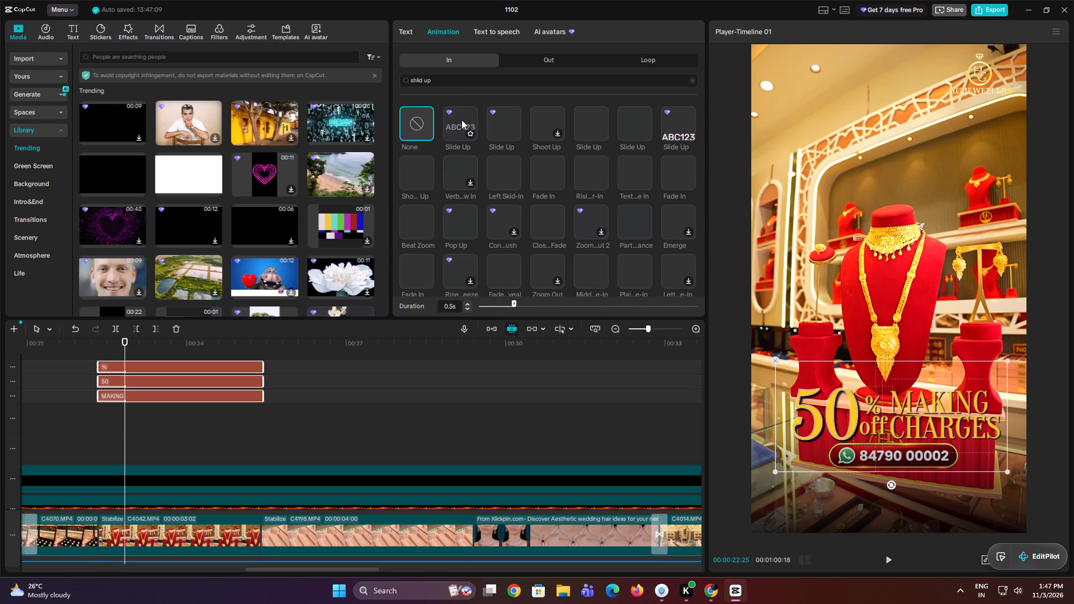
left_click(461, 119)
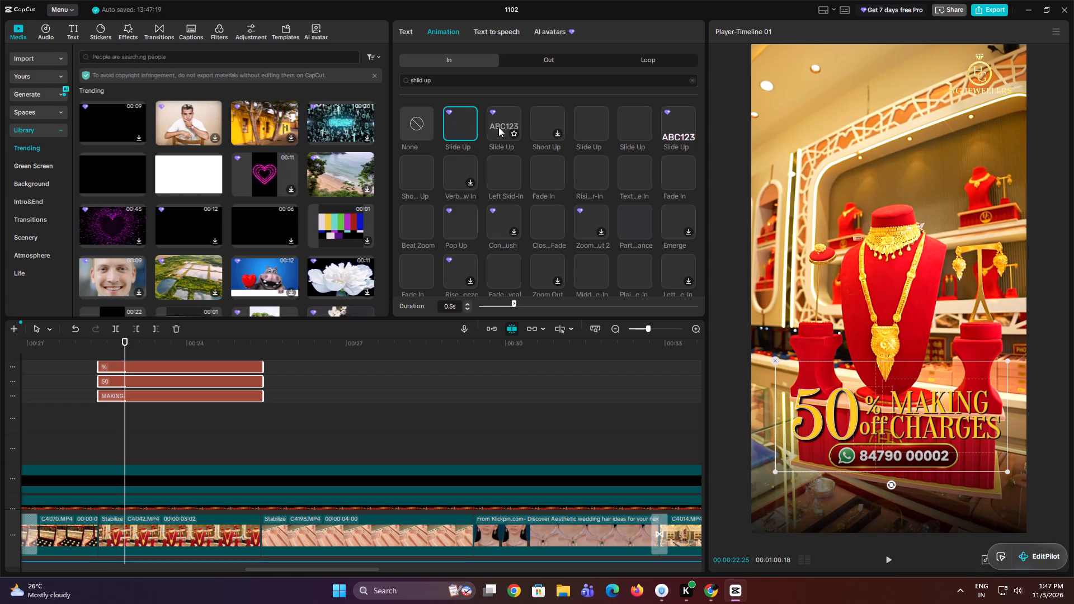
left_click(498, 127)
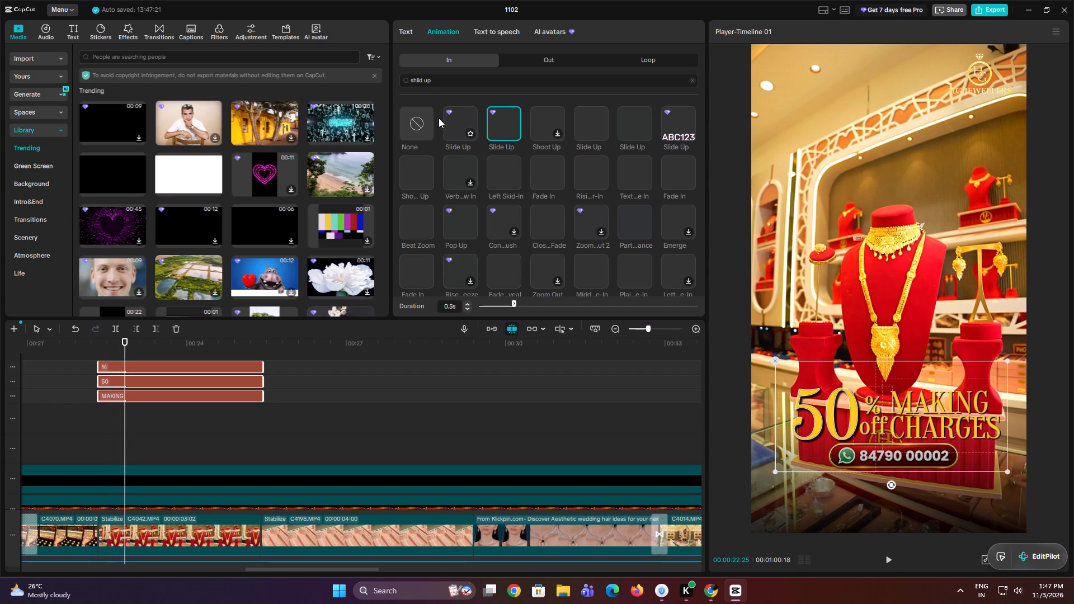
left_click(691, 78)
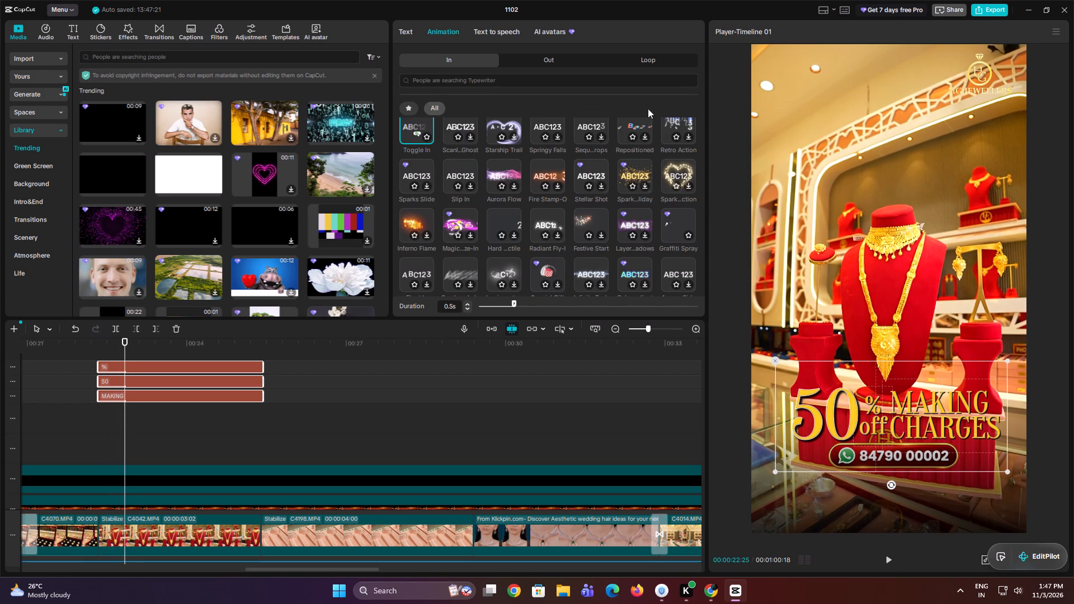
Apply the Fade In entrance animation to the three 50% offer texts after comparing it with Typewriter and Parti...rance.
scroll(549, 196, "up", 7)
scroll(550, 135, "up", 3)
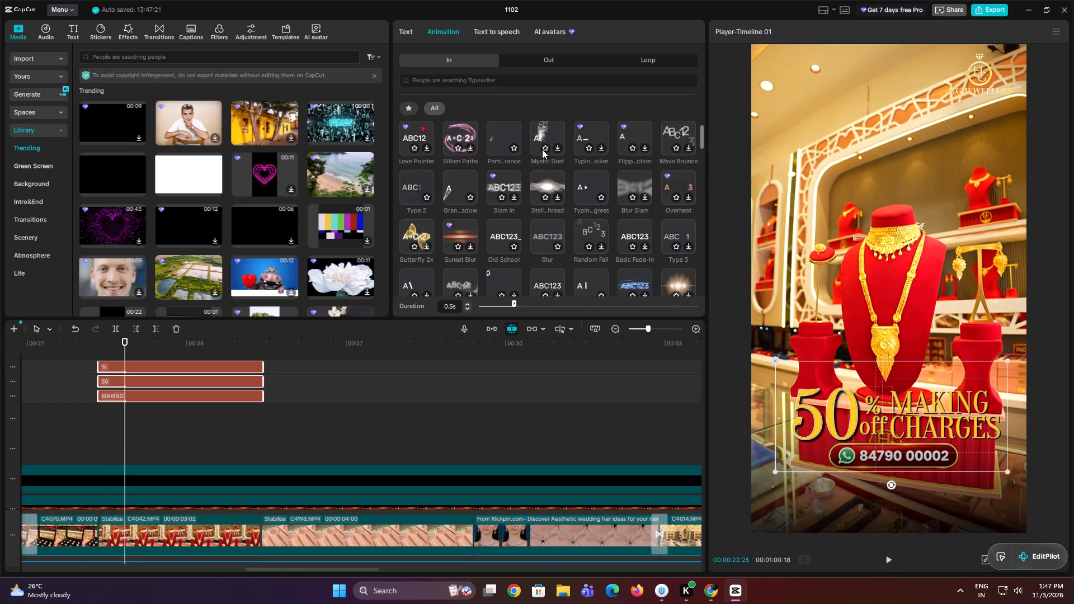
scroll(507, 141, "up", 3)
left_click(498, 143)
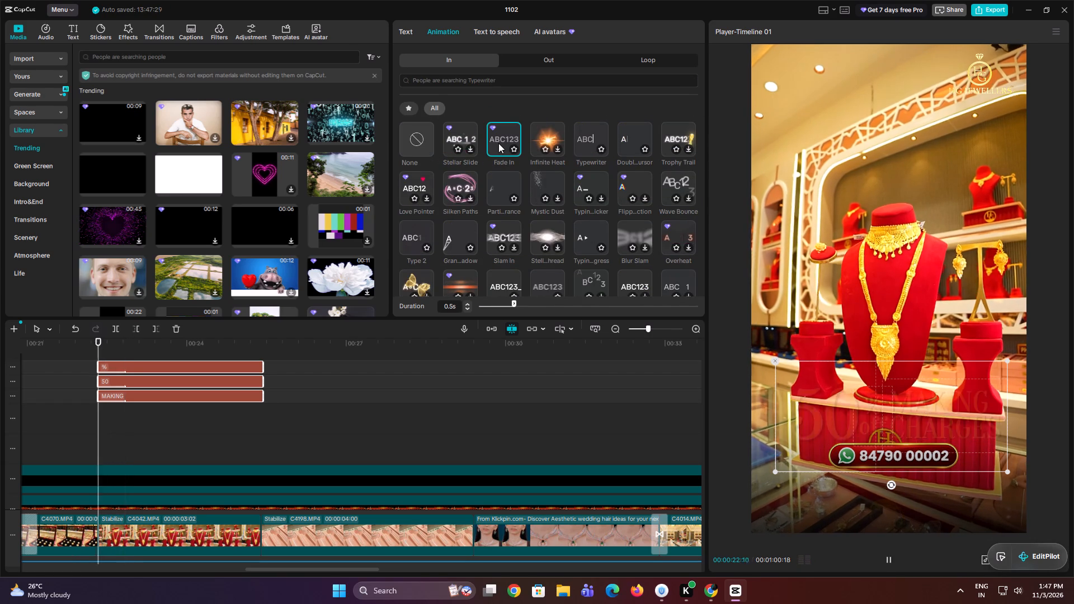
left_click(628, 145)
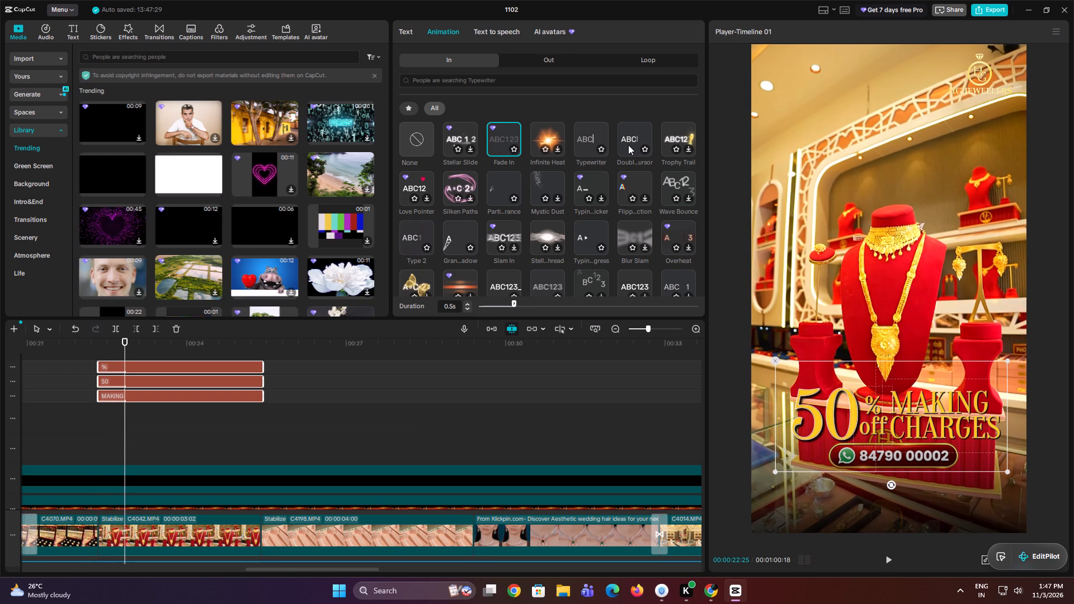
left_click(586, 139)
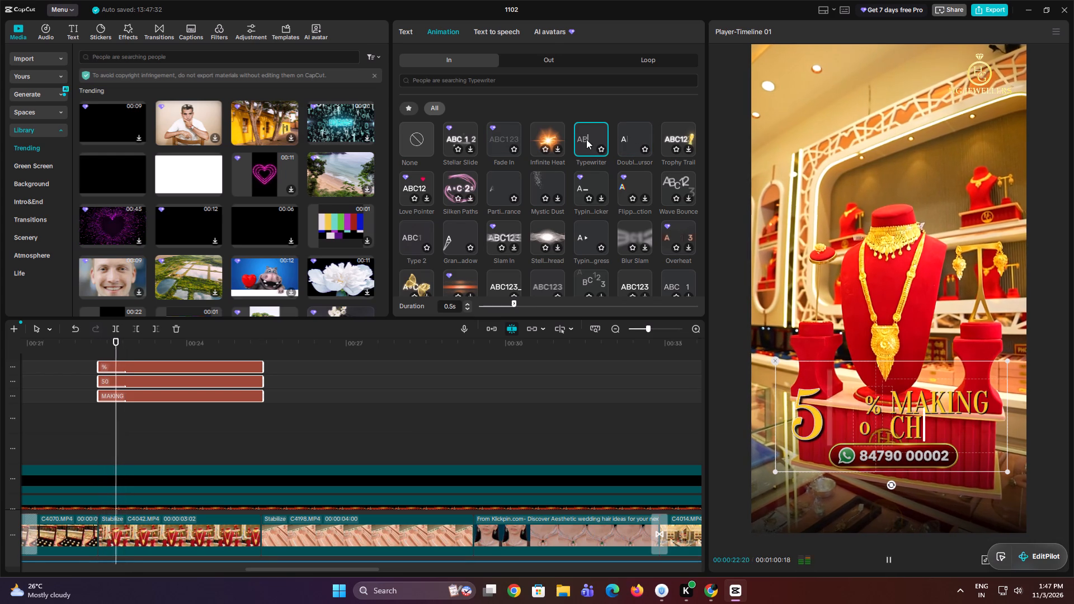
left_click(500, 141)
left_click(494, 185)
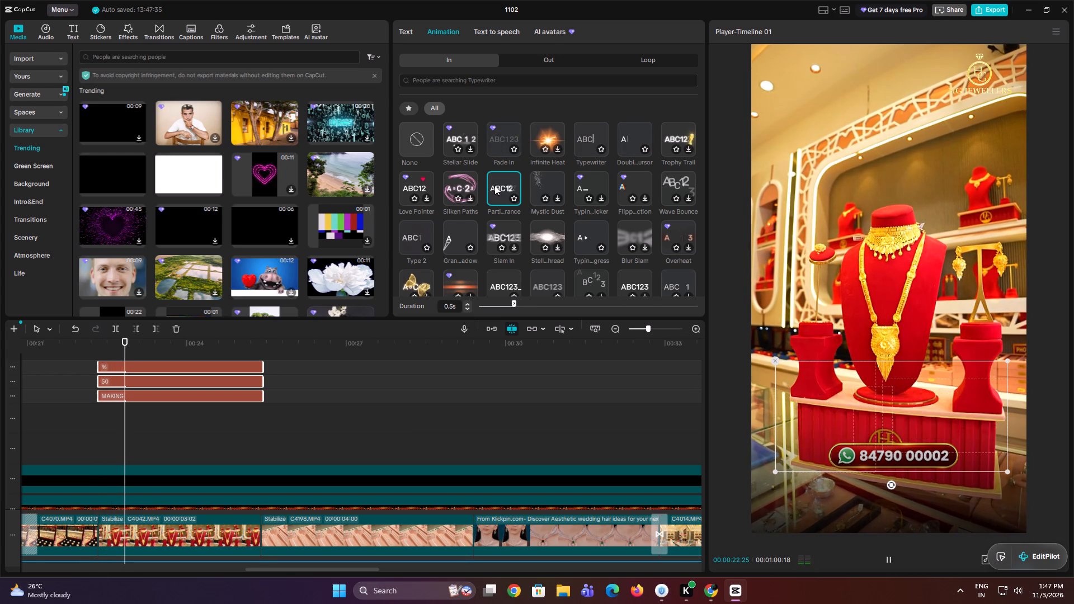
left_click(507, 149)
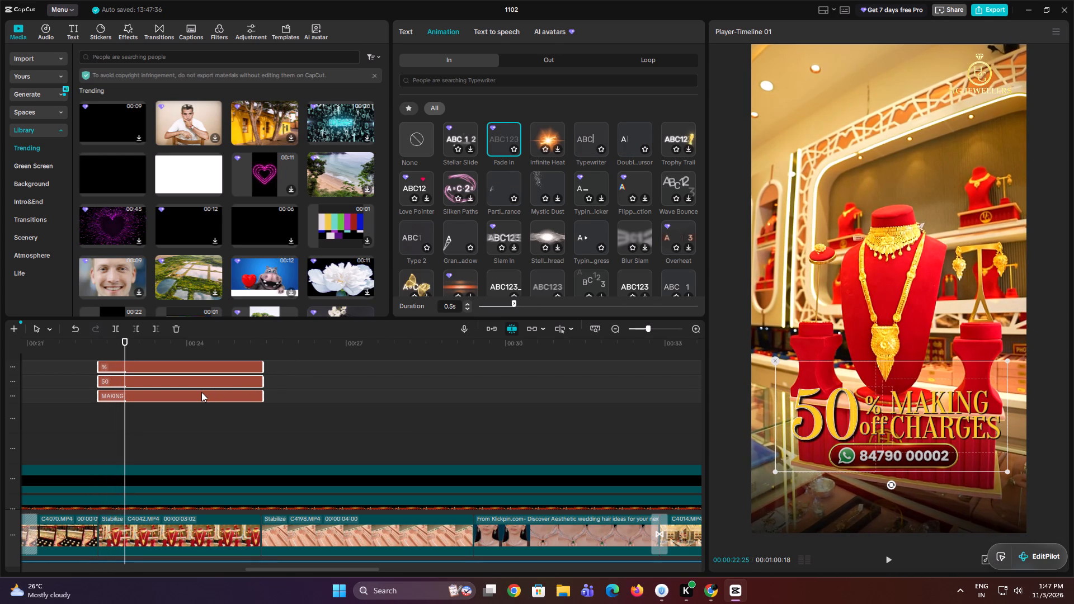
Duplicate the three offer texts directly after the originals, over clip C4198.MP4, keeping each copy on the same track as its original.
left_click_drag(201, 395, 364, 399, "alt")
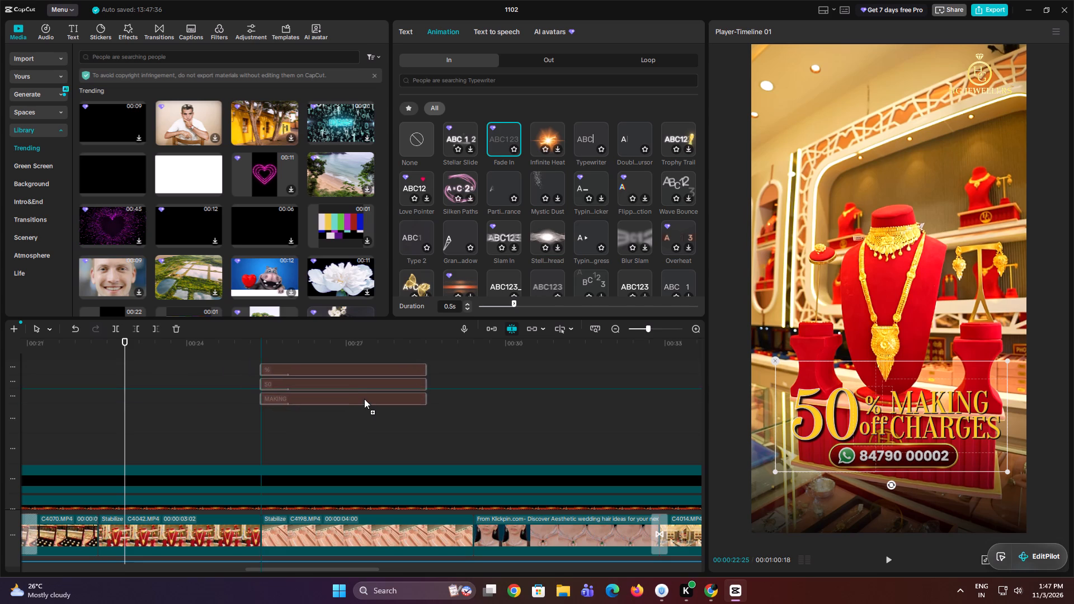
left_click_drag(364, 399, 365, 399, "alt")
left_click_drag(308, 377, 317, 438)
left_click_drag(322, 432, 353, 379)
left_click_drag(352, 425, 362, 410)
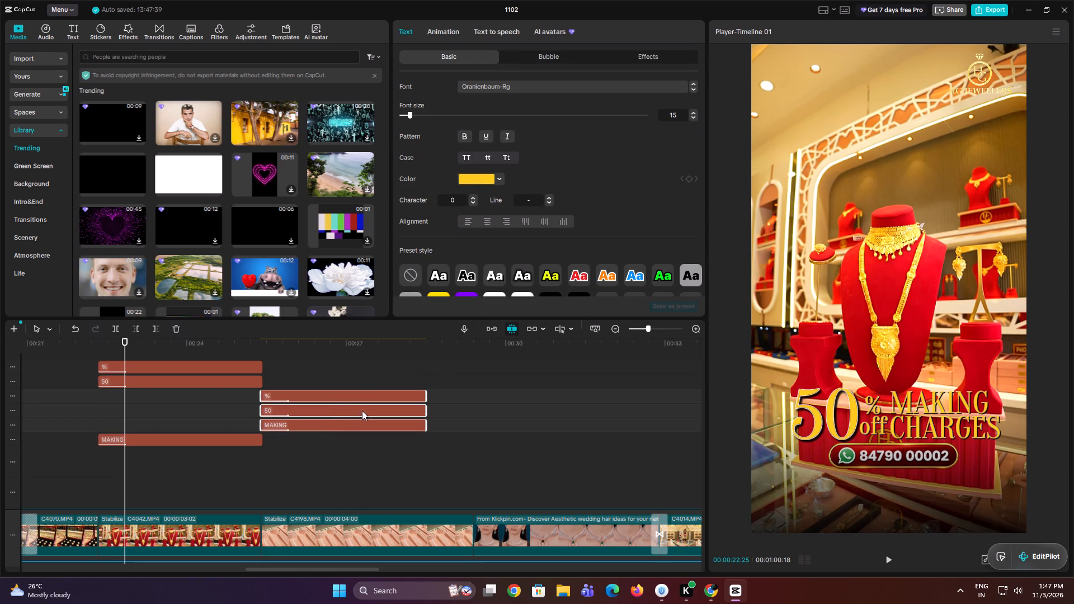
left_click_drag(362, 410, 356, 395)
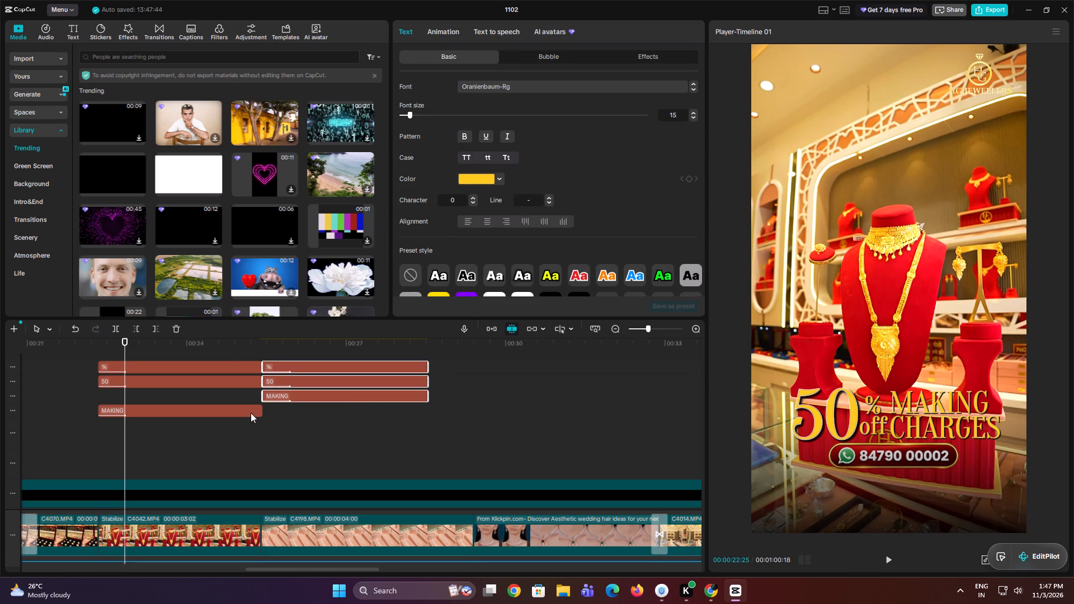
left_click_drag(249, 413, 253, 399)
left_click(268, 419)
left_click_drag(268, 419, 261, 421)
key("space")
key("space")
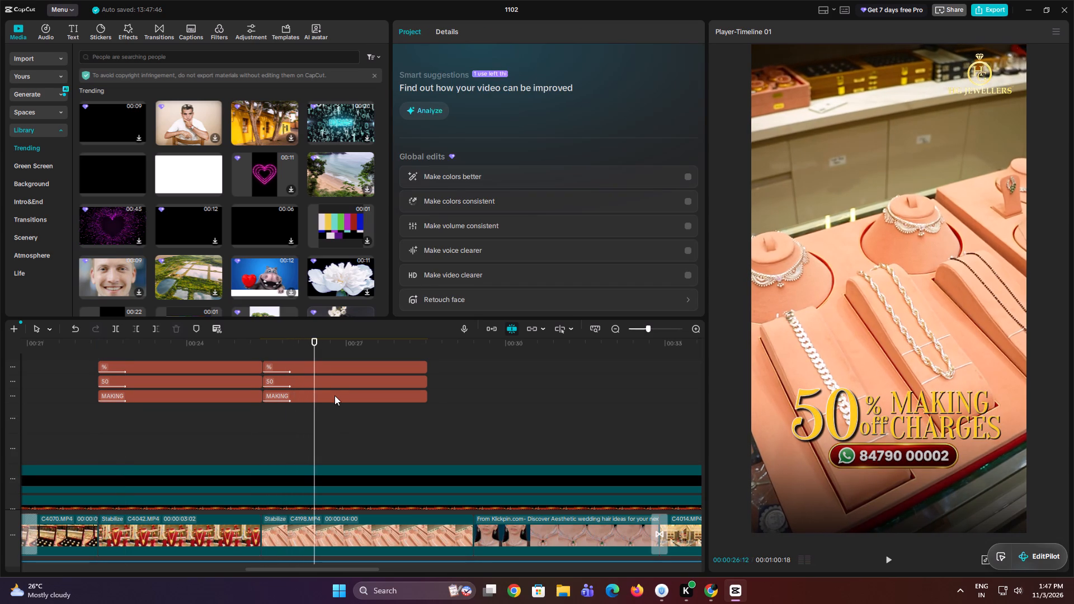
Change the duplicated 50 text to 25.
left_click(312, 385)
key("space")
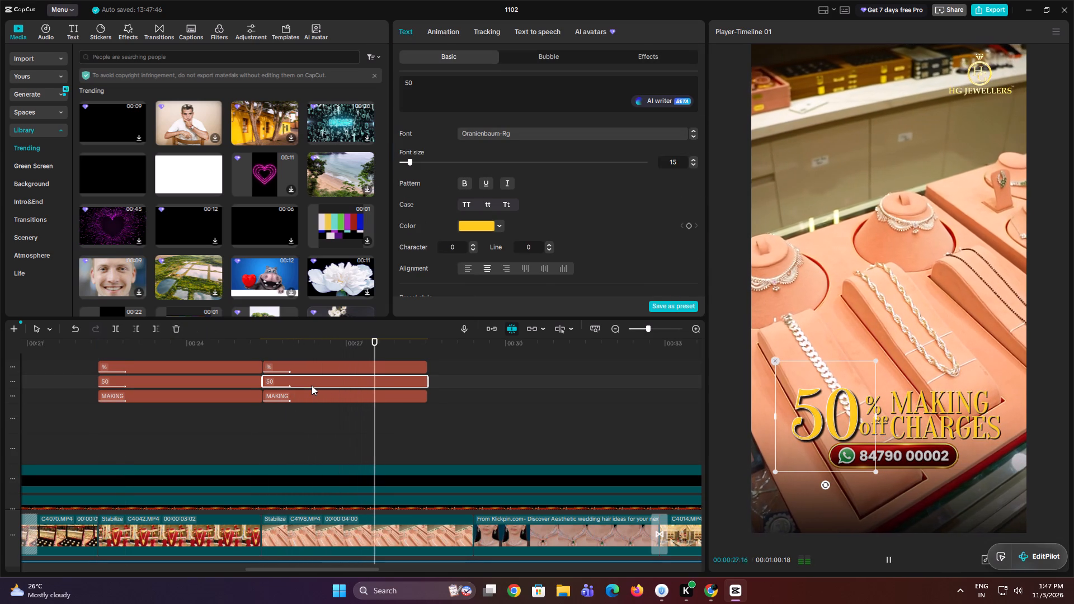
key("space")
key("space")
key("space")
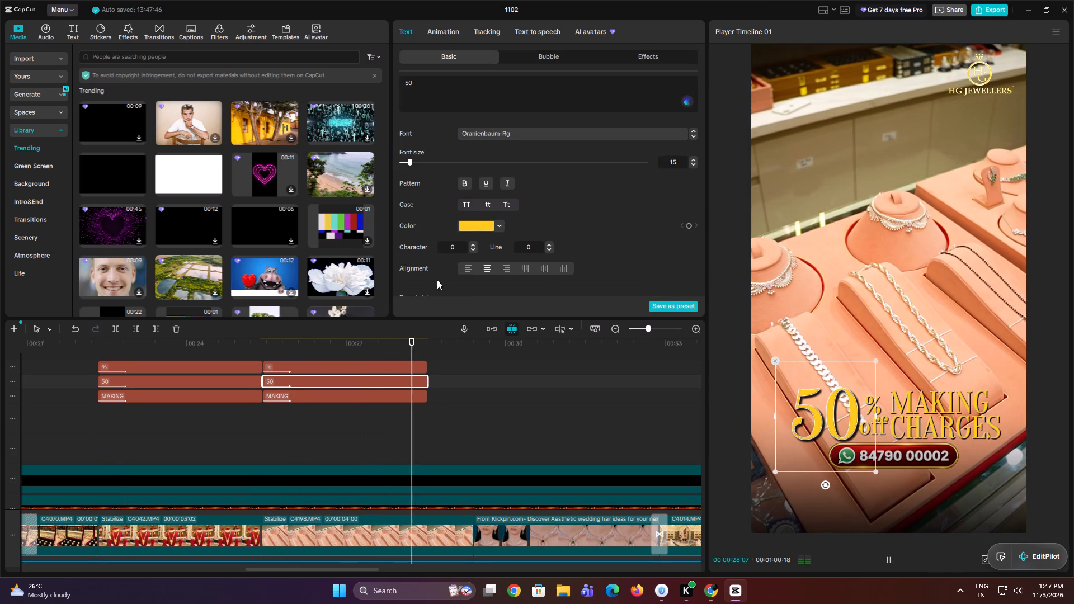
left_click_drag(435, 83, 376, 79)
type("25")
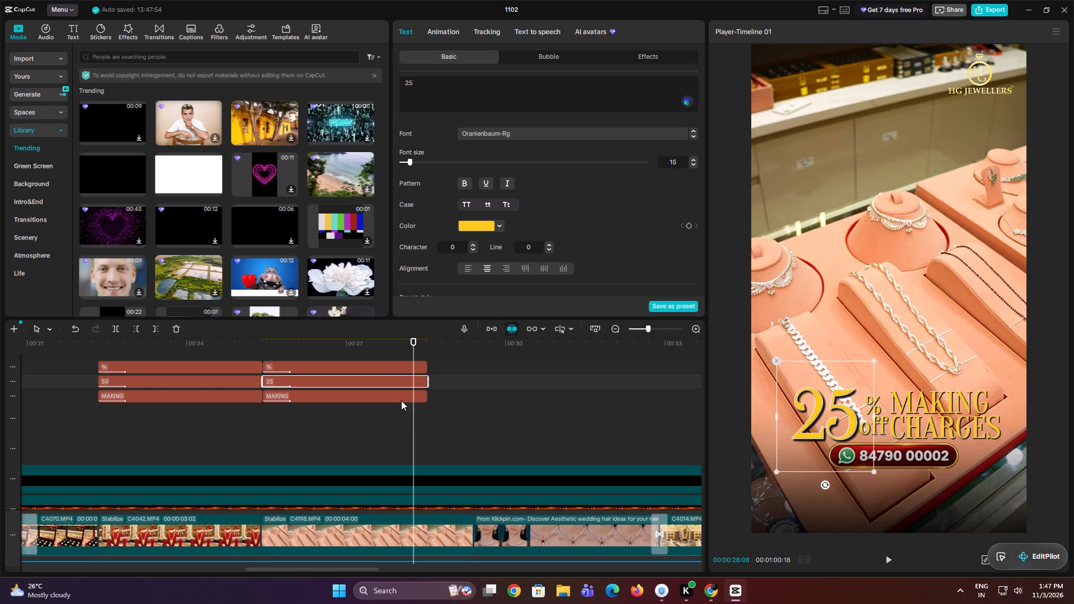
Extend the three 25% offer texts to end together with clip C4198.MP4 and play back the result.
left_click(365, 415)
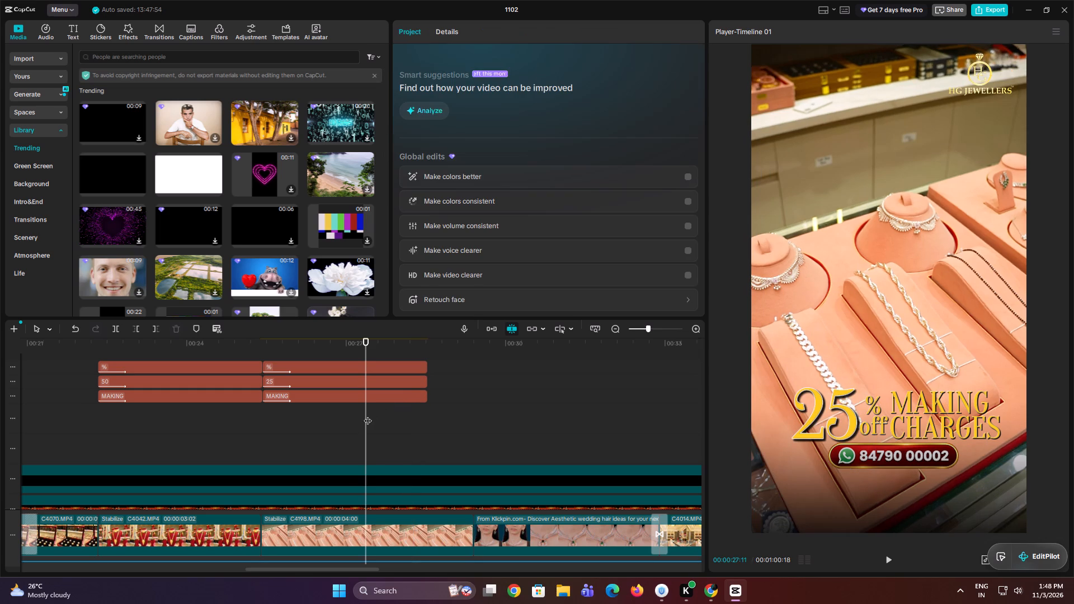
left_click(368, 415)
left_click_drag(427, 415, 436, 353)
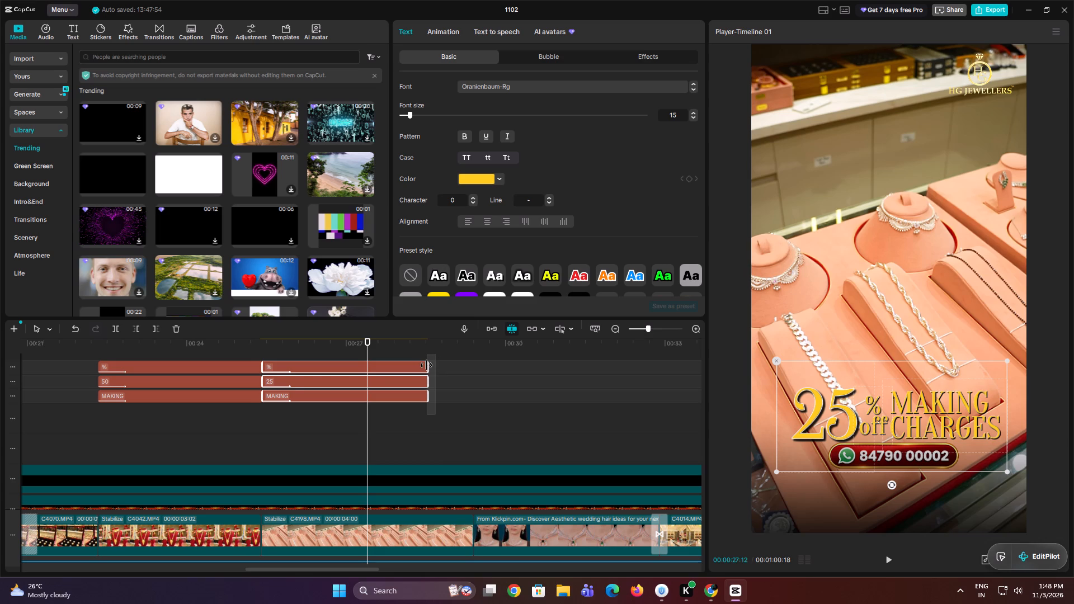
left_click_drag(426, 365, 472, 375)
left_click(423, 411)
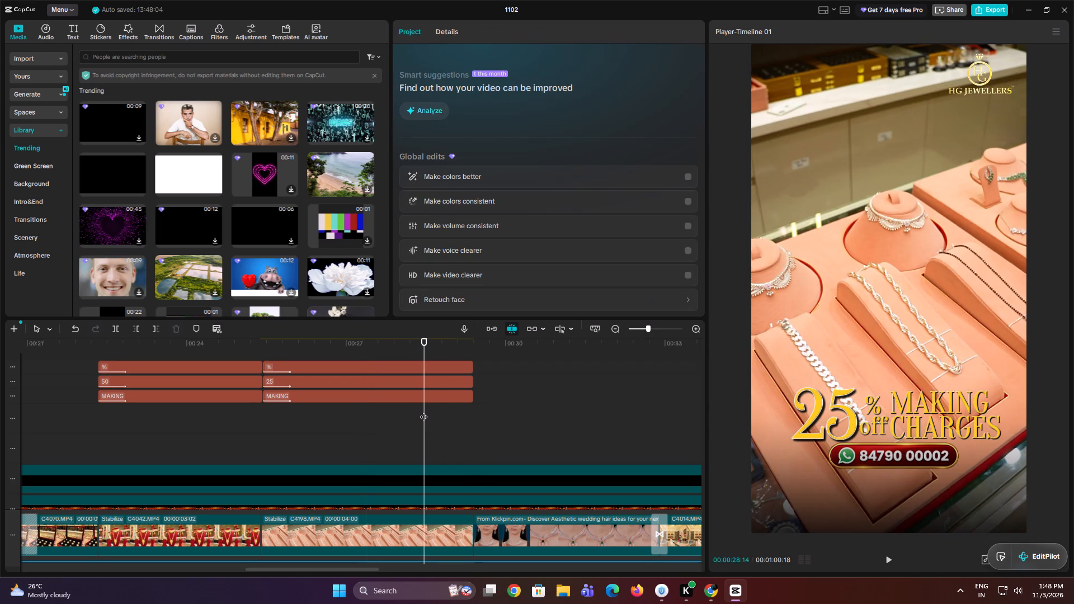
key("space")
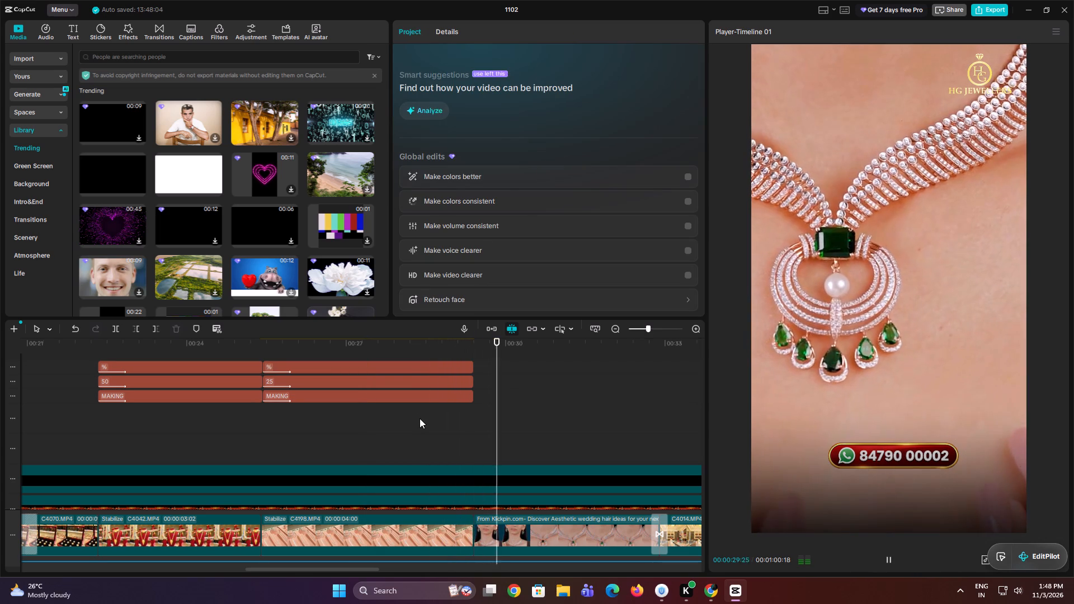
key("space")
Duplicate the three 25% offer texts directly after themselves, over the Klickpin clip, moving the copied % text onto the top track.
left_click_drag(413, 418, 424, 365)
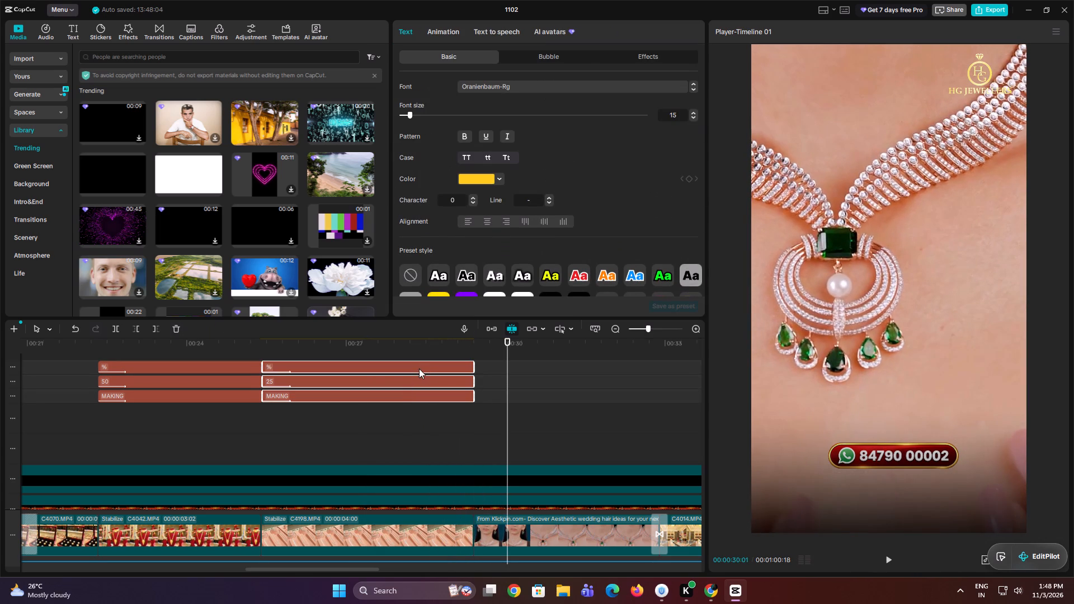
left_click_drag(417, 368, 628, 374, "alt")
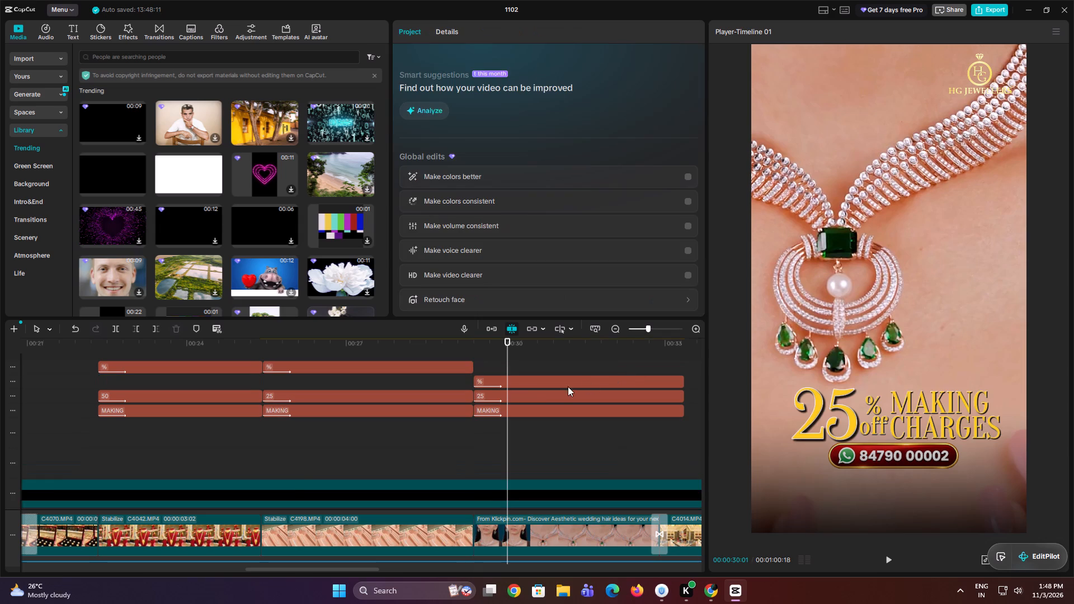
left_click_drag(497, 430, 527, 375)
left_click_drag(539, 383, 541, 371)
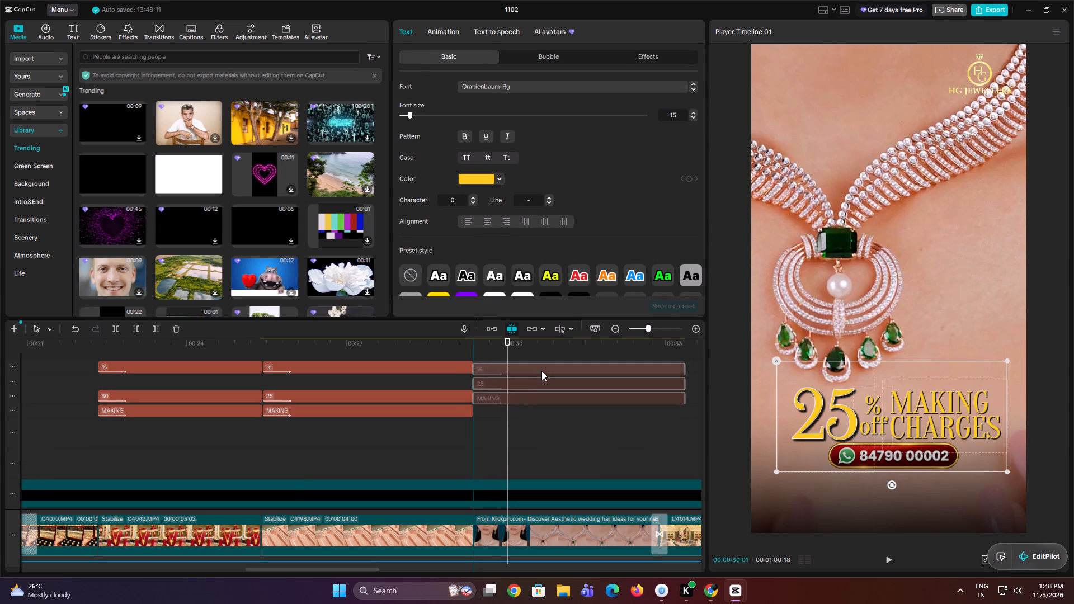
left_click_drag(541, 371, 539, 371)
left_click(472, 350)
key("space")
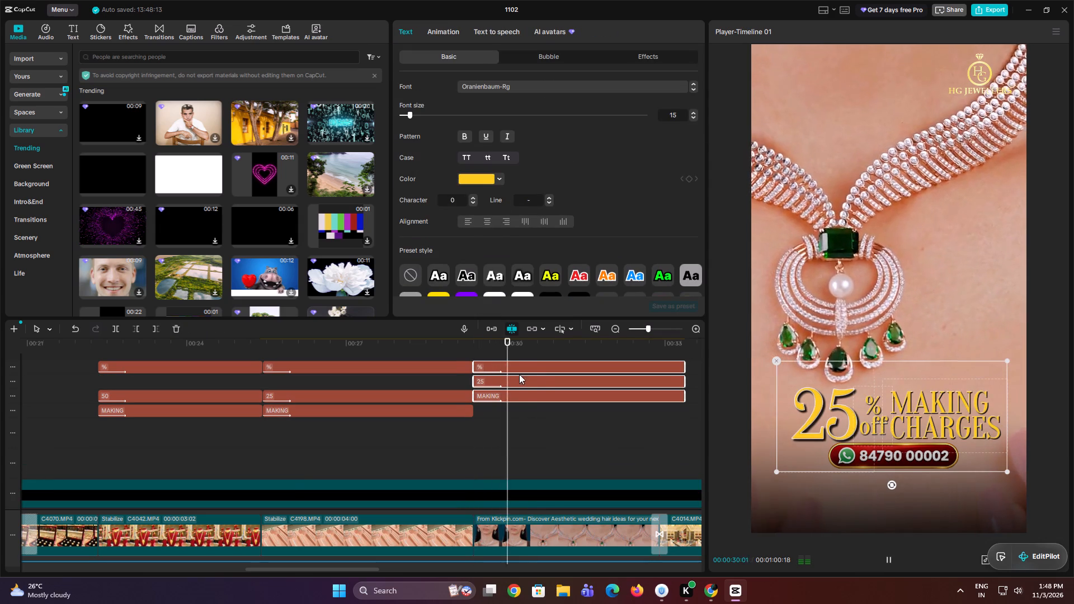
key("space")
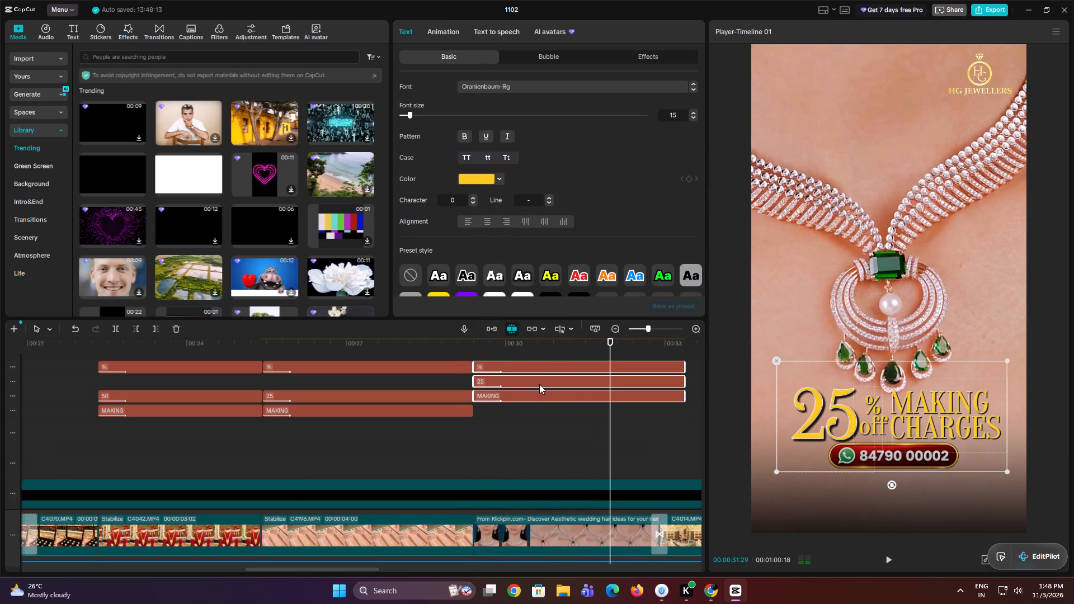
Change the newly duplicated 25 text to 40 and shift it slightly left, clear of the % sign.
left_click(538, 379)
left_click_drag(434, 97, 300, 68)
type("40")
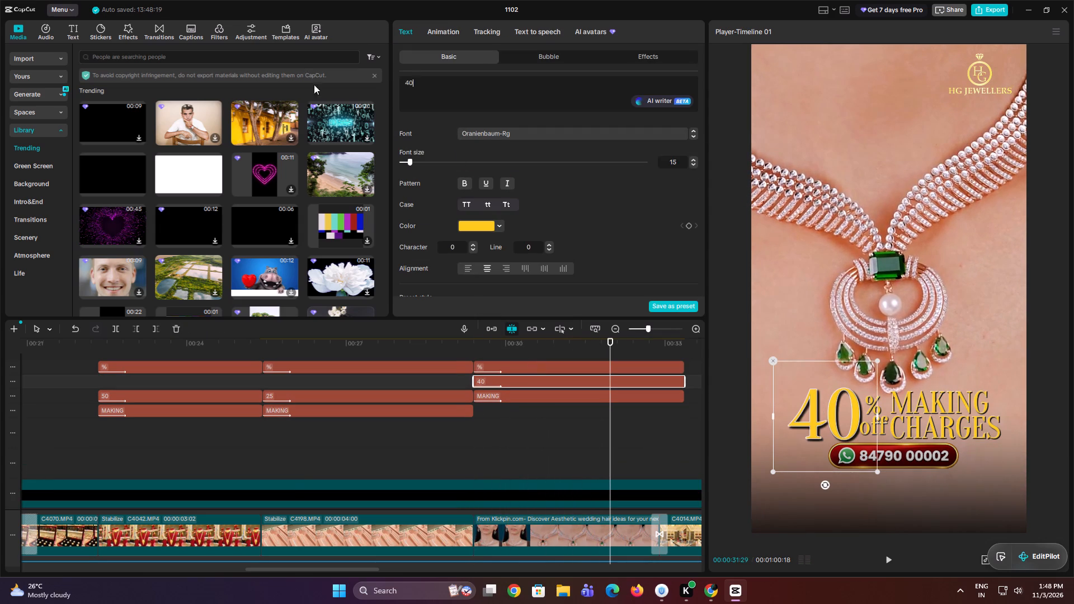
left_click(851, 452)
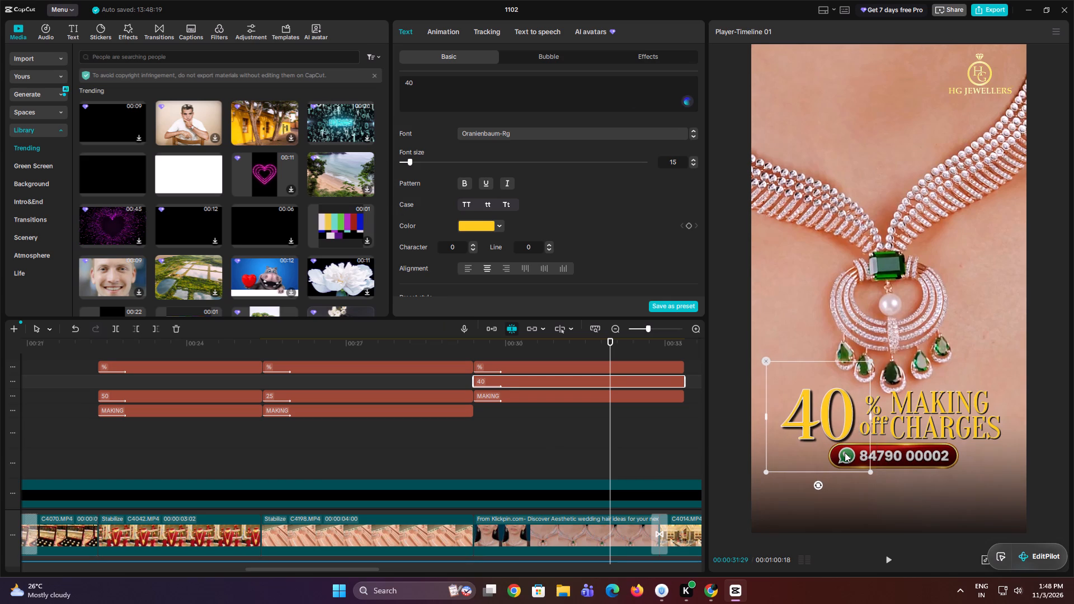
Shift the 25 text over clip C4198.MP4 slightly left, away from the % off text, and play through the offers.
left_click(313, 351)
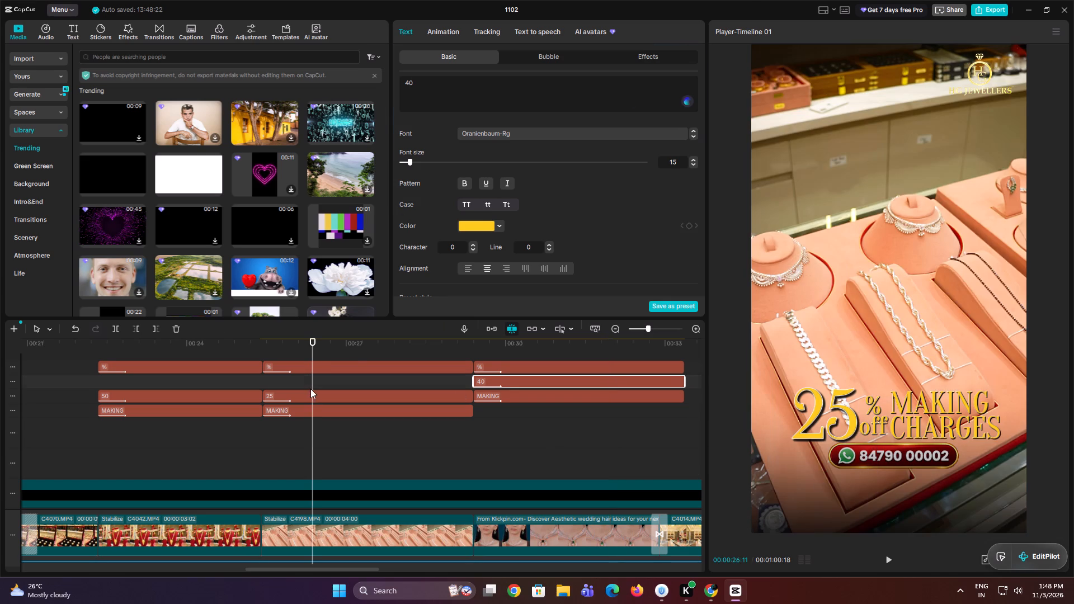
left_click(310, 389)
left_click(353, 389)
left_click(353, 395)
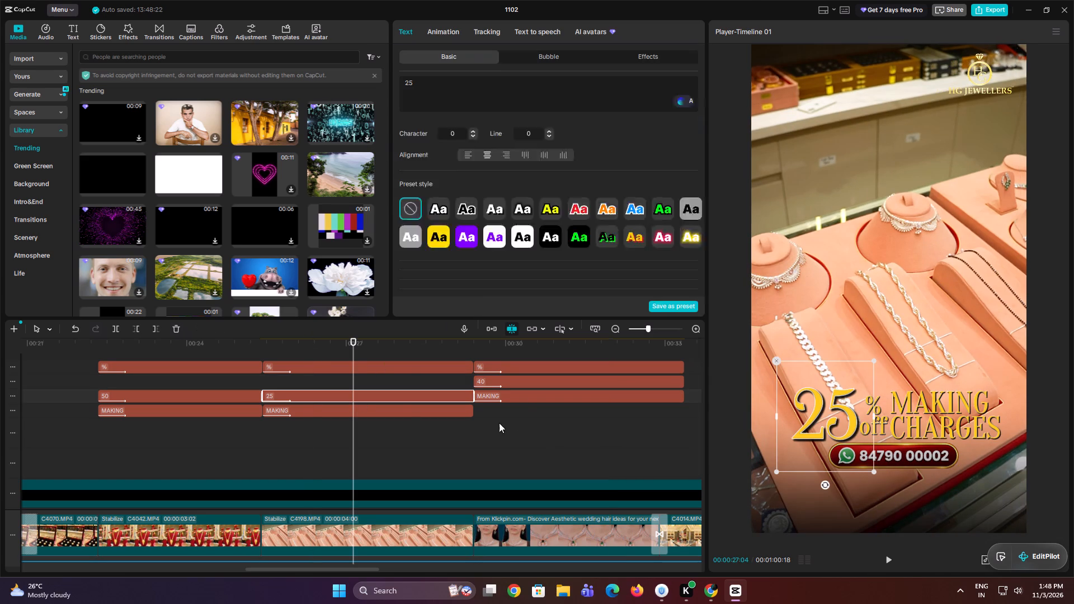
left_click_drag(851, 443, 848, 445)
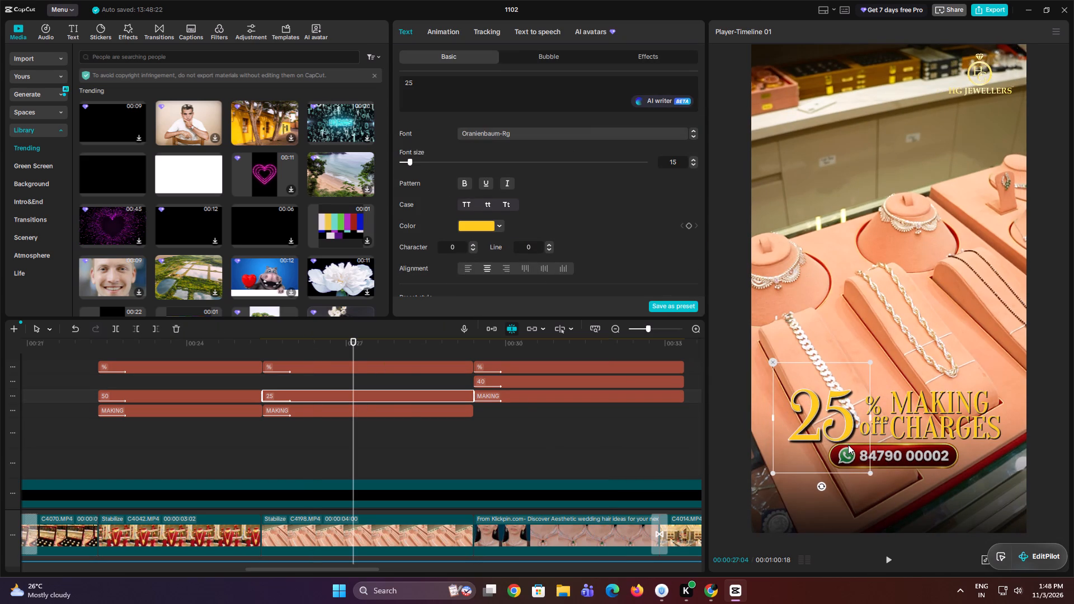
left_click_drag(848, 445, 846, 442)
left_click(474, 419)
key("space")
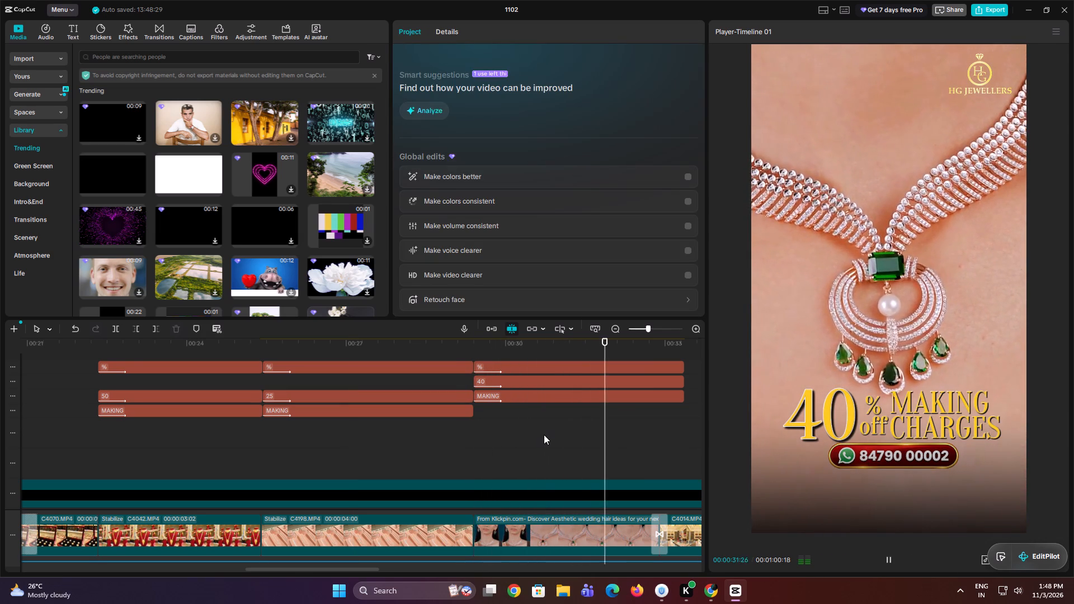
key("space")
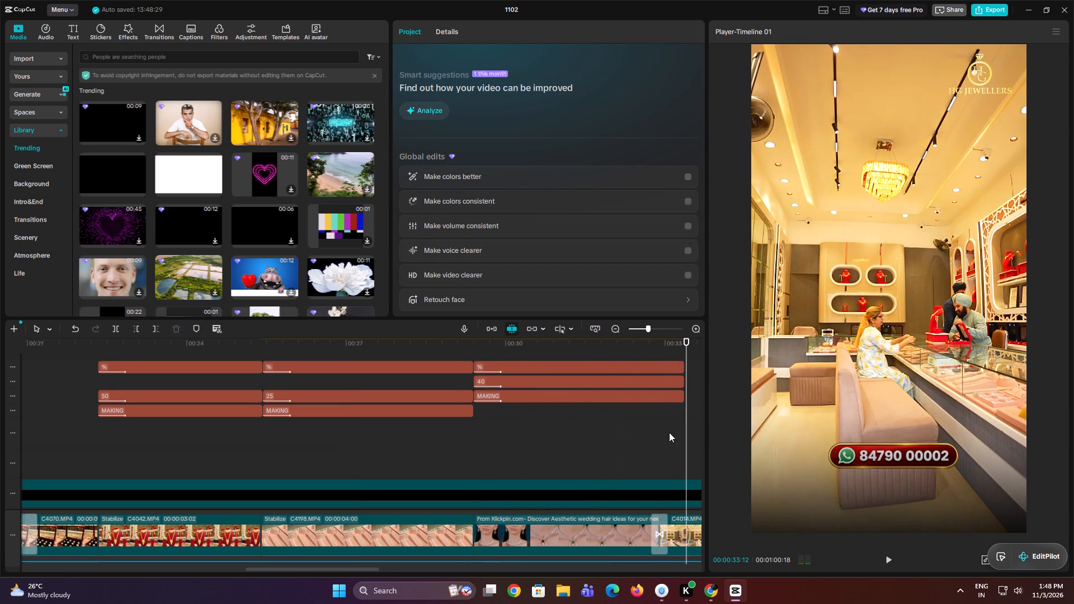
Trim the ends of the three 40% offer texts to 00:00:32:27, at the transition into C4014.MP4, and play it back.
left_click(669, 432)
left_click_drag(669, 432, 660, 435)
left_click_drag(640, 430, 653, 374)
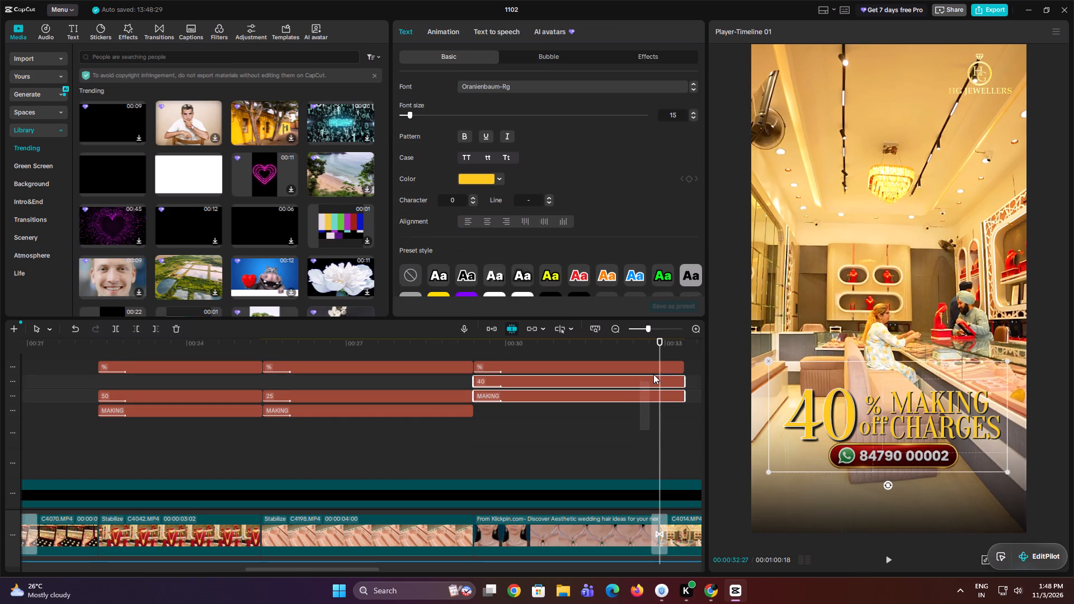
left_click_drag(653, 374, 657, 368)
key("w")
key("space")
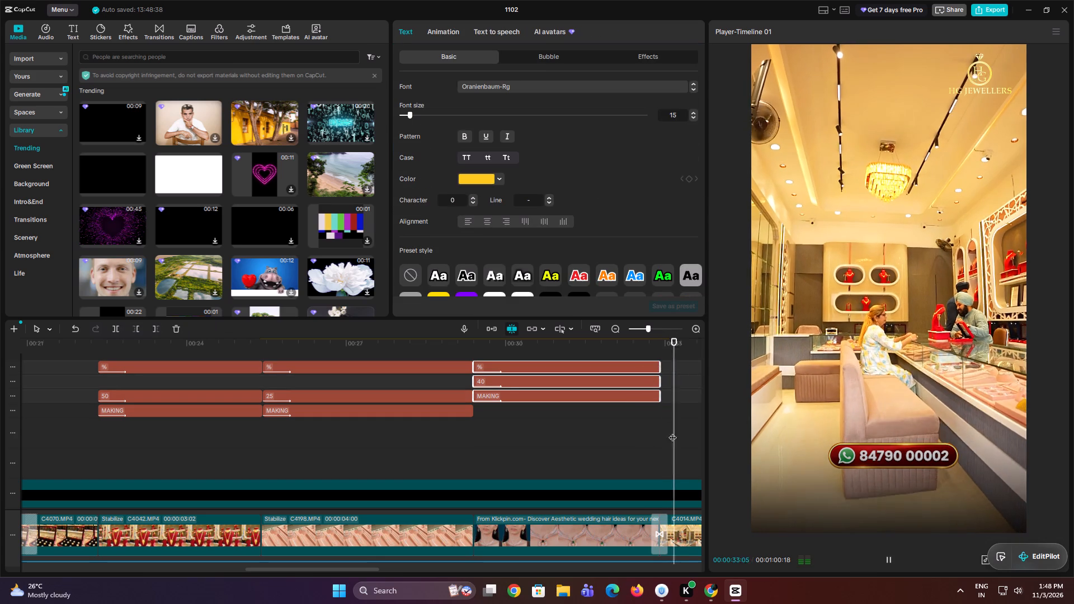
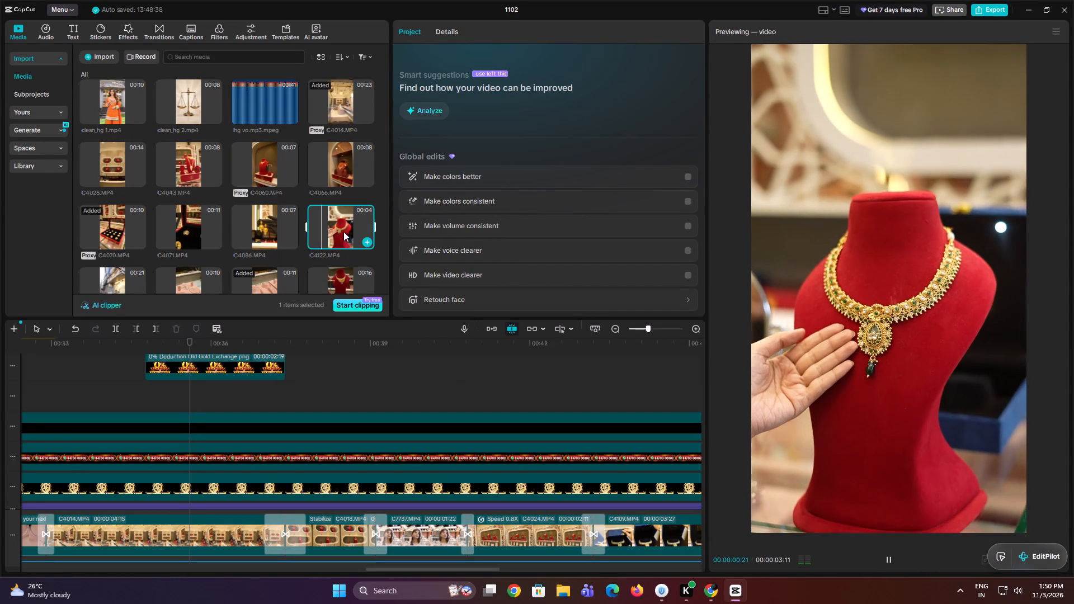
Preview unused media clips and replace timeline clip C4014.MP4, under the 0% deduction graphic, with C4028.MP4, keeping the original video effect.
scroll(343, 232, "down", 1)
left_click(338, 240)
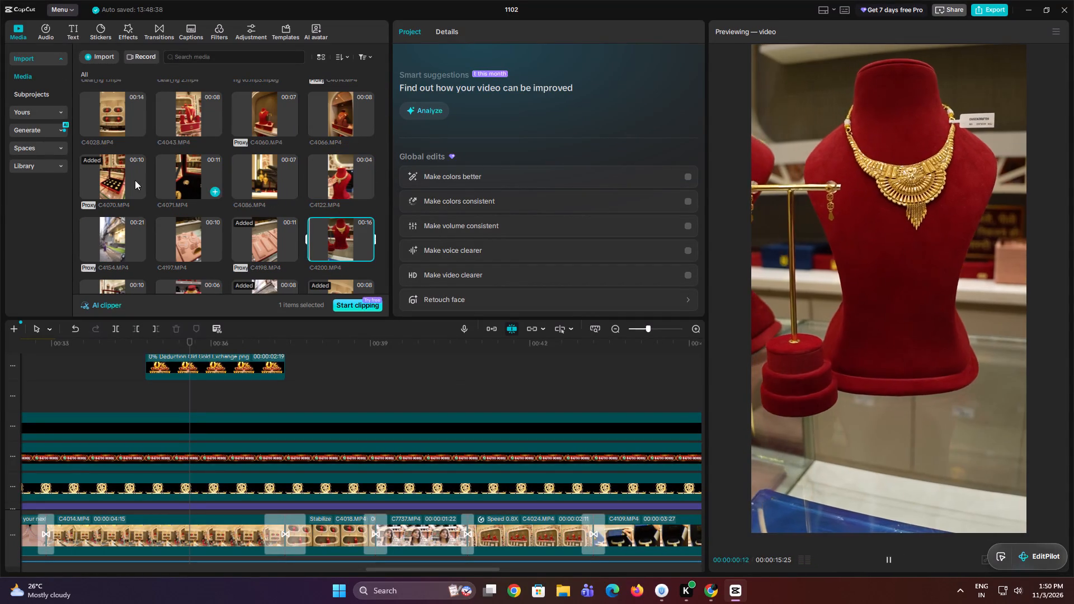
scroll(137, 185, "down", 1)
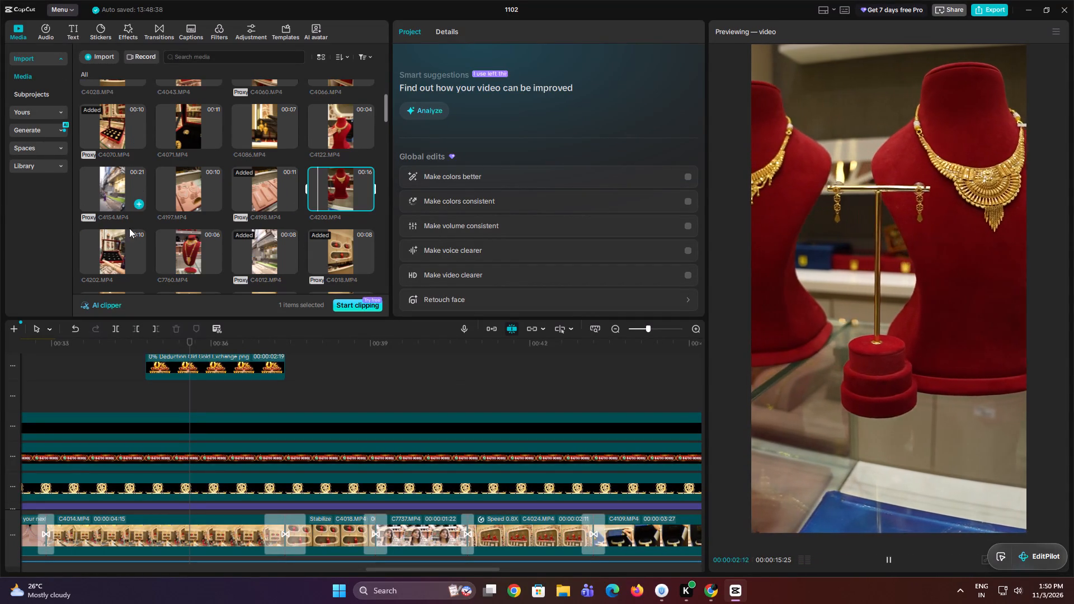
left_click(189, 251)
scroll(189, 251, "up", 2)
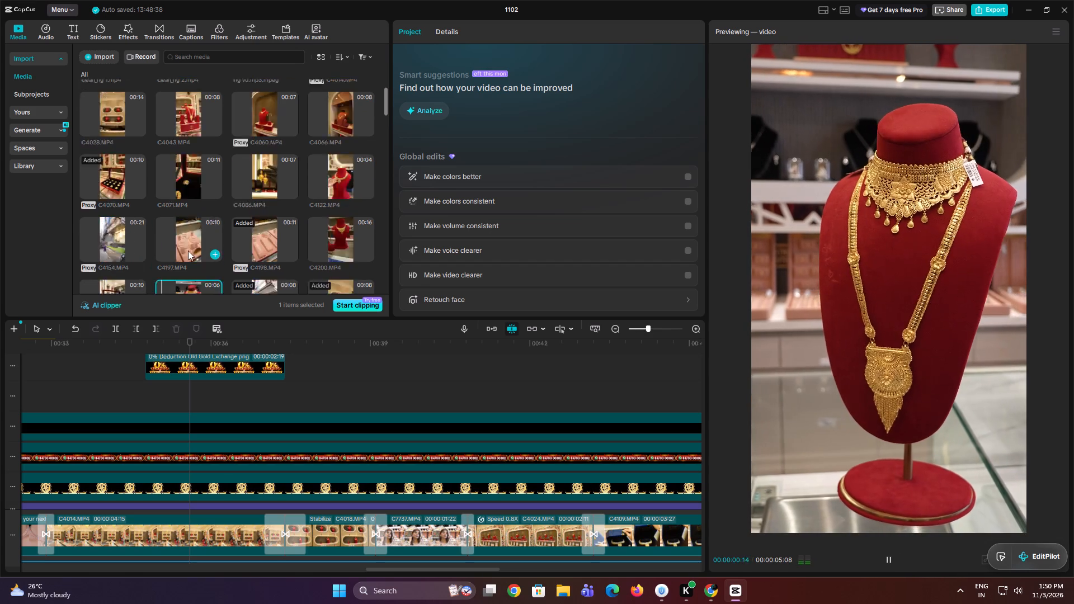
left_click(112, 165)
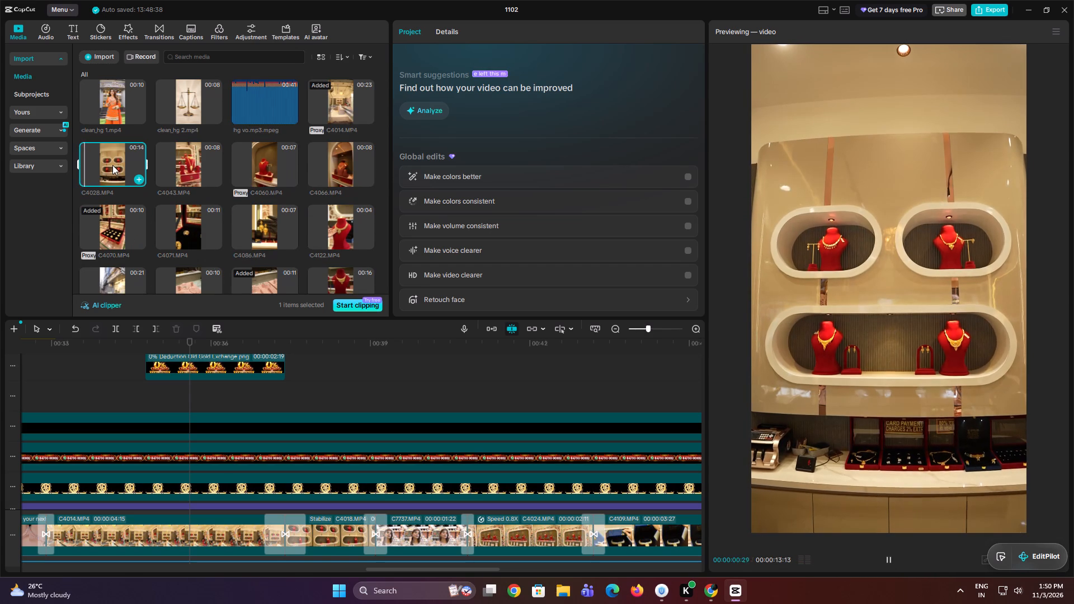
left_click_drag(112, 165, 159, 517)
left_click(570, 407)
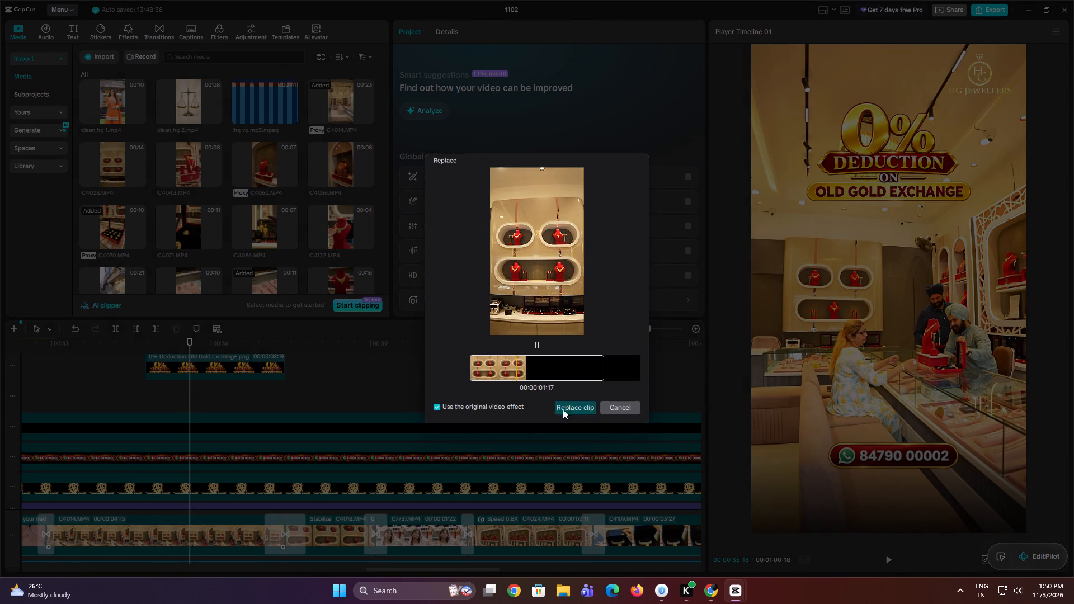
Play and scrub through the replaced C4028.MP4 clip and the surrounding offer sections to review the edit.
left_click(82, 389)
key("space")
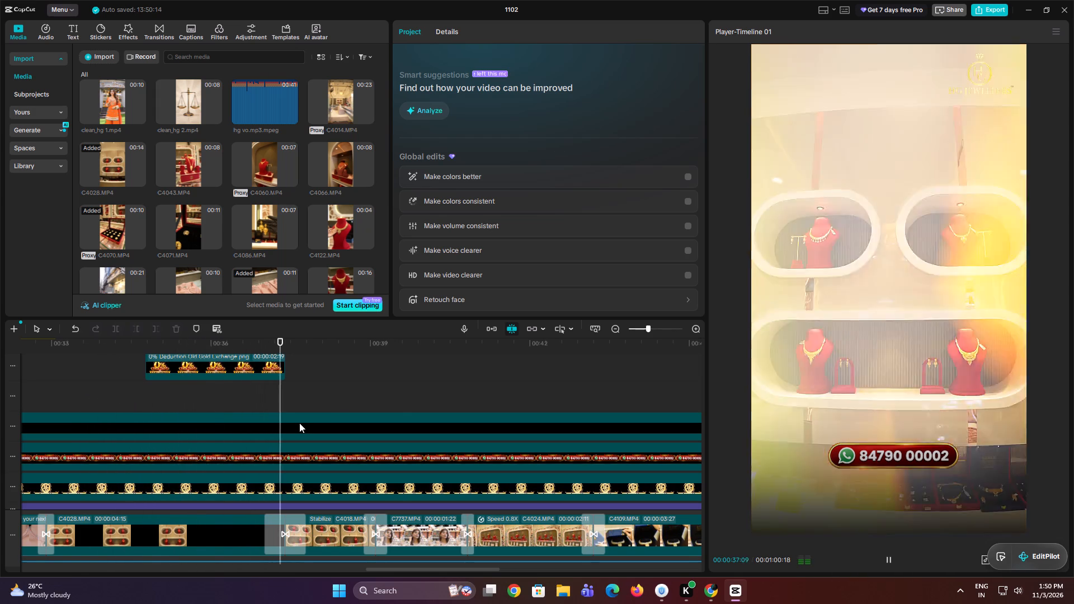
key("space")
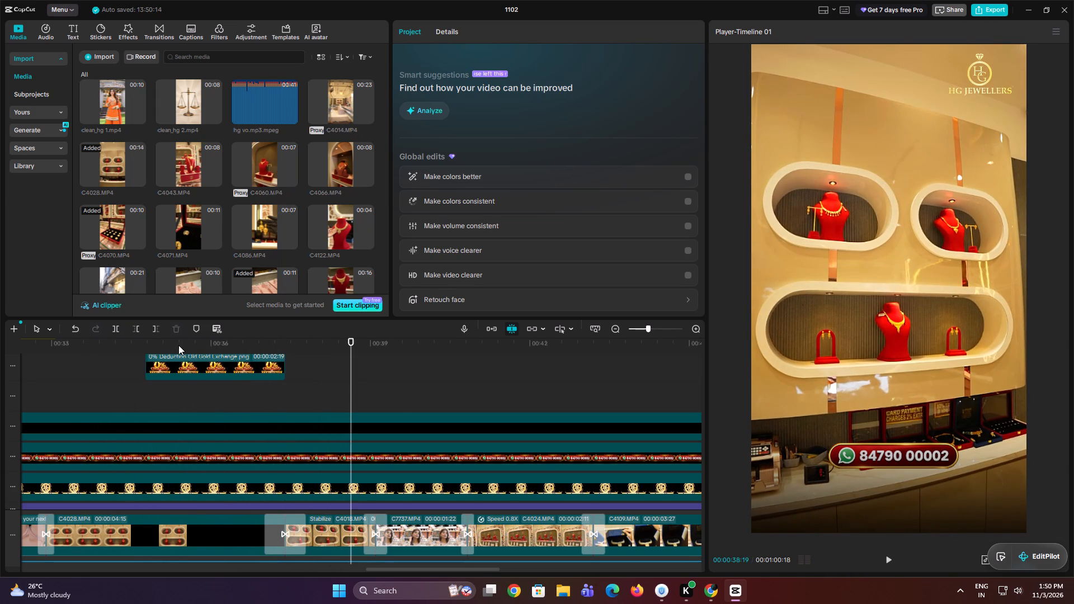
left_click(178, 345)
left_click_drag(178, 345, 127, 365)
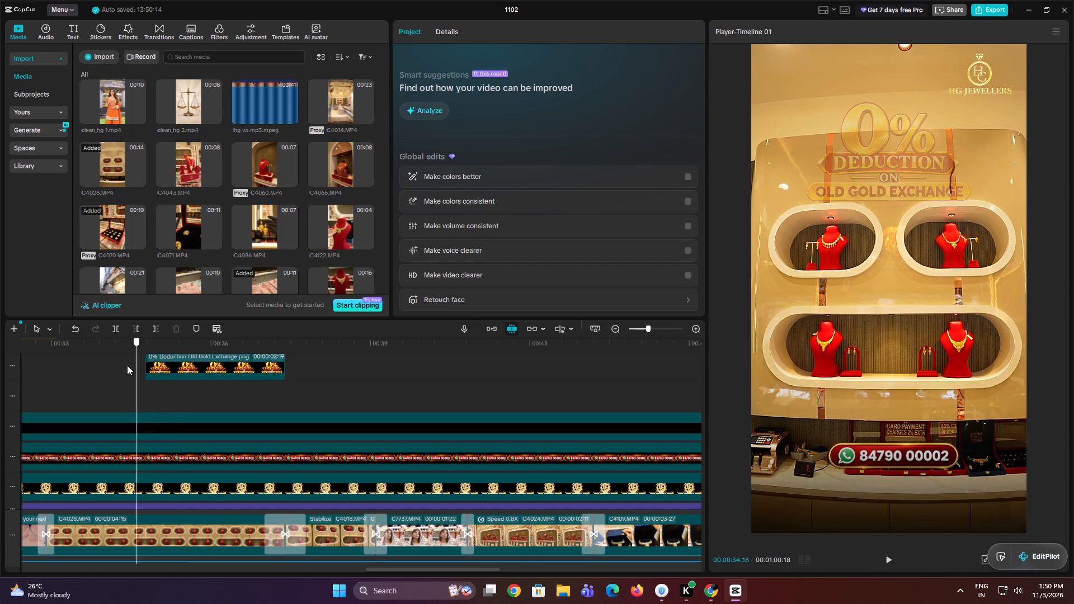
left_click_drag(127, 365, 181, 365)
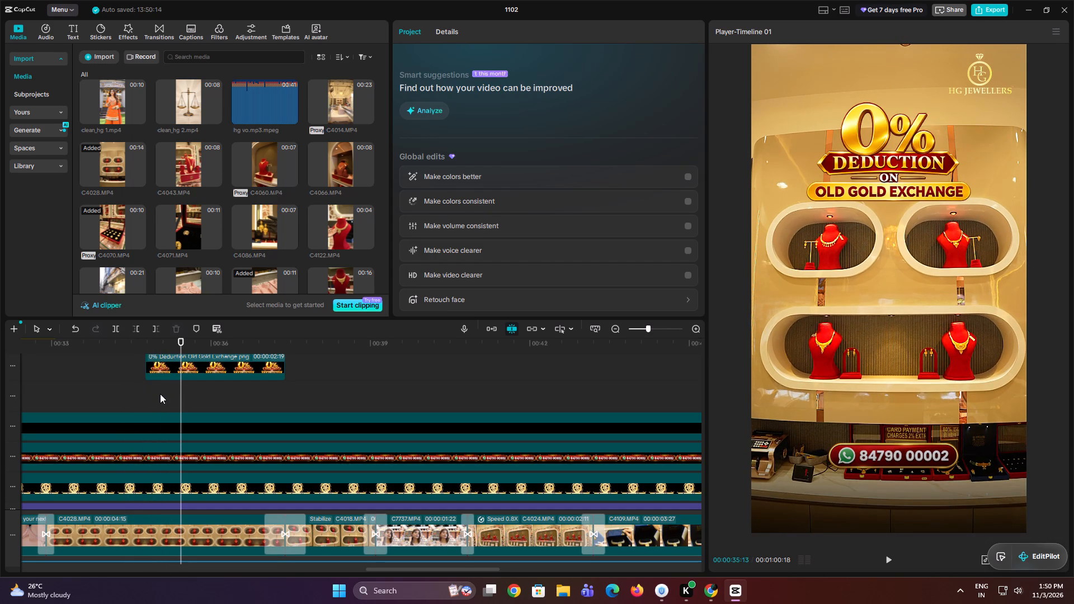
left_click(160, 394)
left_click_drag(160, 394, 147, 397)
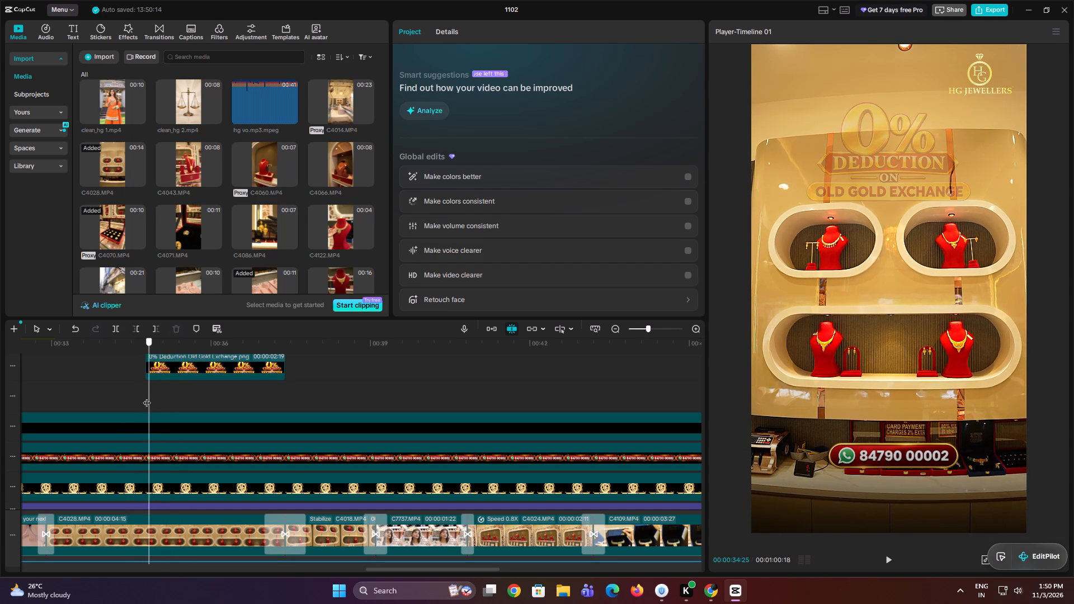
left_click_drag(147, 397, 106, 413)
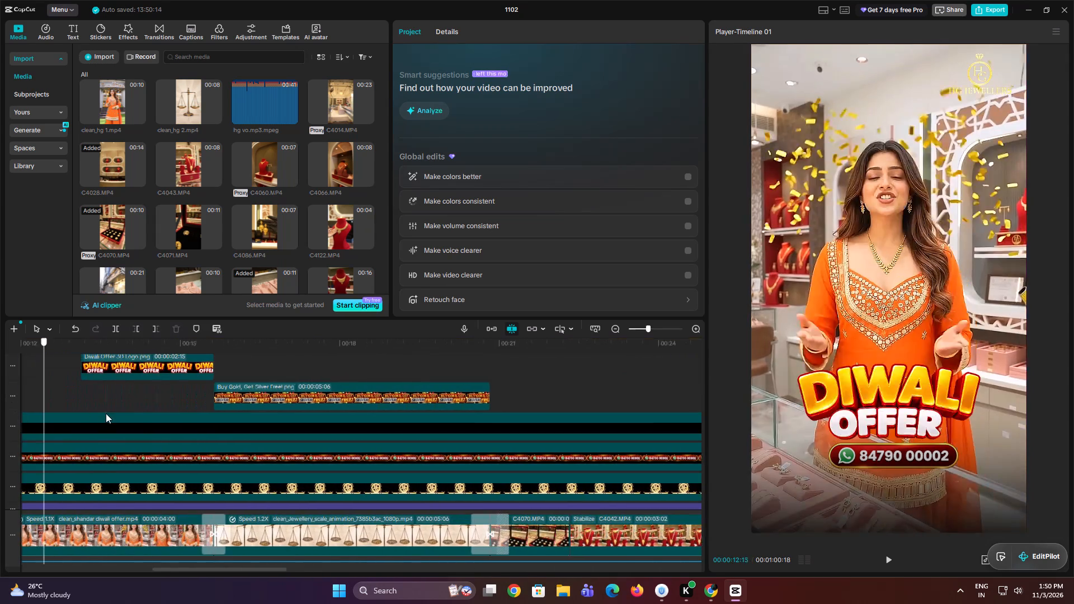
left_click_drag(106, 413, 813, 491)
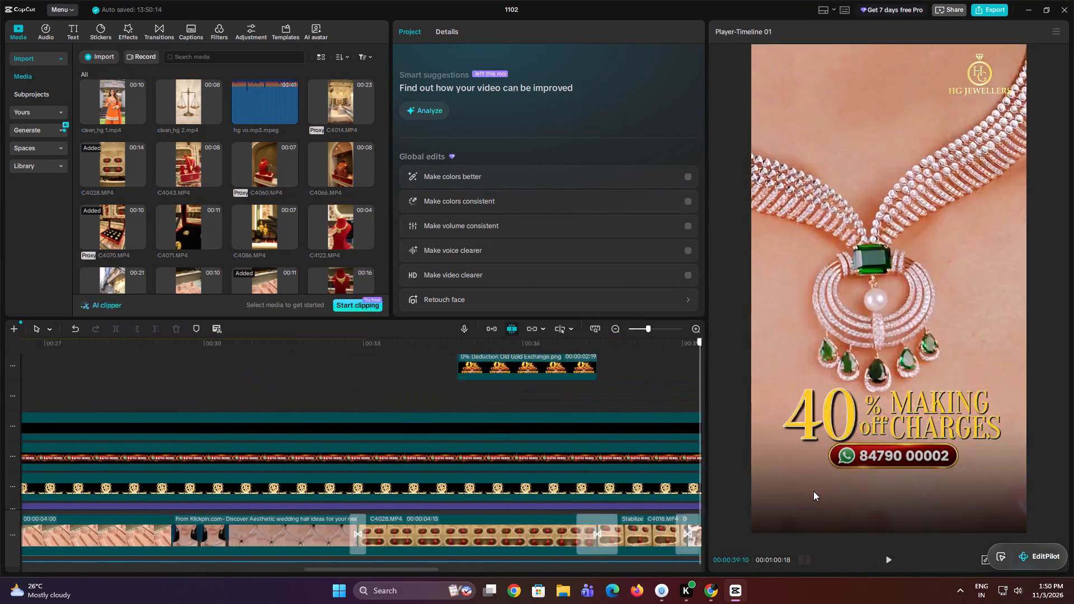
left_click_drag(813, 491, 90, 400)
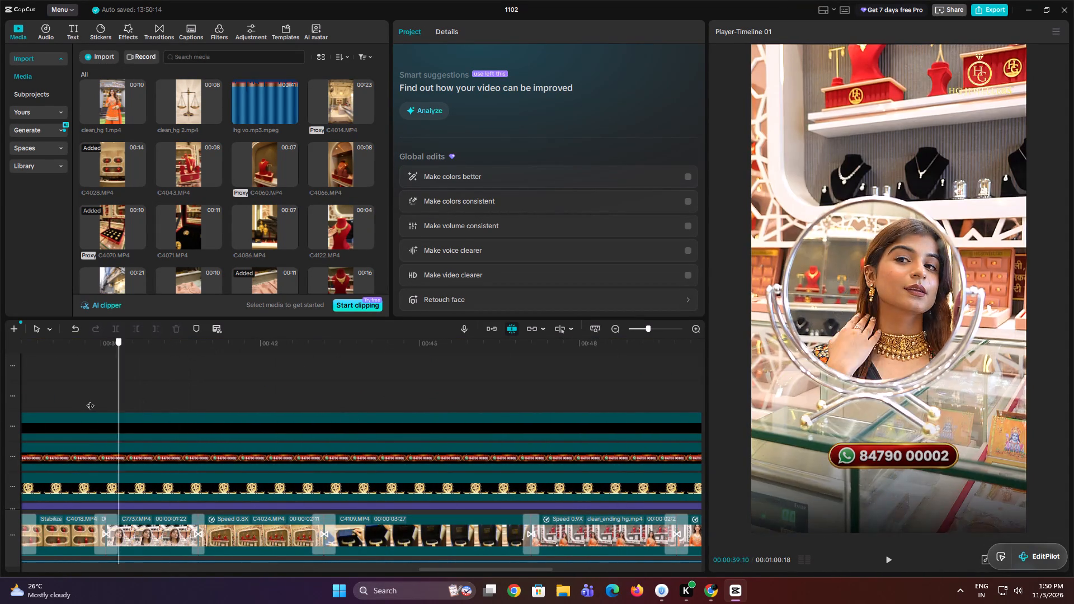
Duplicate the three 40% offer texts over clip C4028.MP4, aligning their start with the 0% Deduction Old Gold Exchange graphic.
left_click_drag(90, 400, 82, 400)
scroll(81, 399, "up", 12)
left_click(82, 401)
left_click_drag(82, 401, 0, 404)
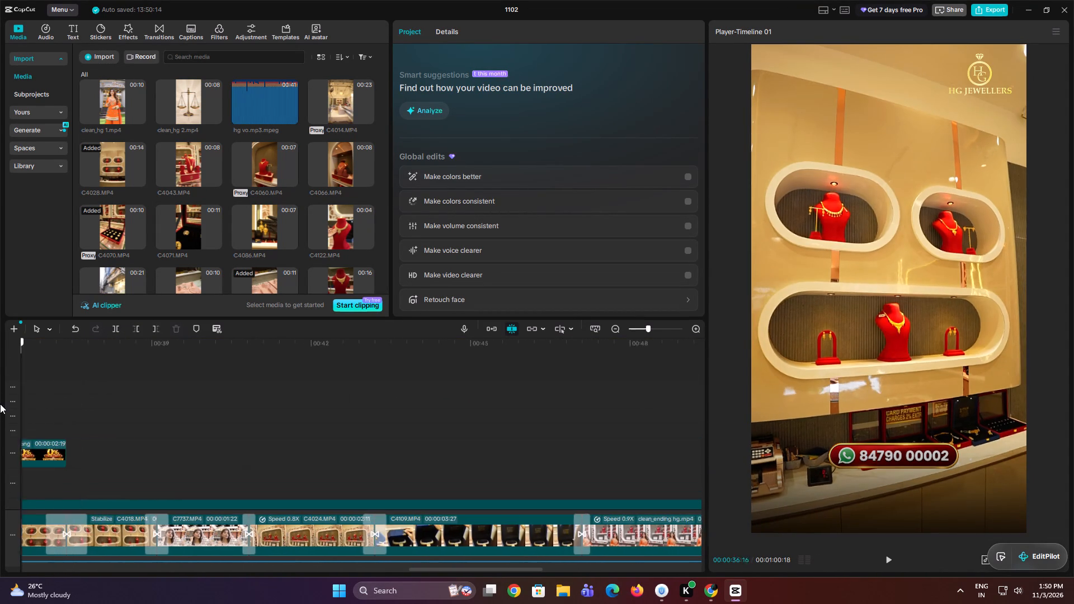
left_click_drag(0, 404, 212, 383)
left_click_drag(168, 424, 192, 381)
left_click_drag(187, 385, 735, 419, "alt")
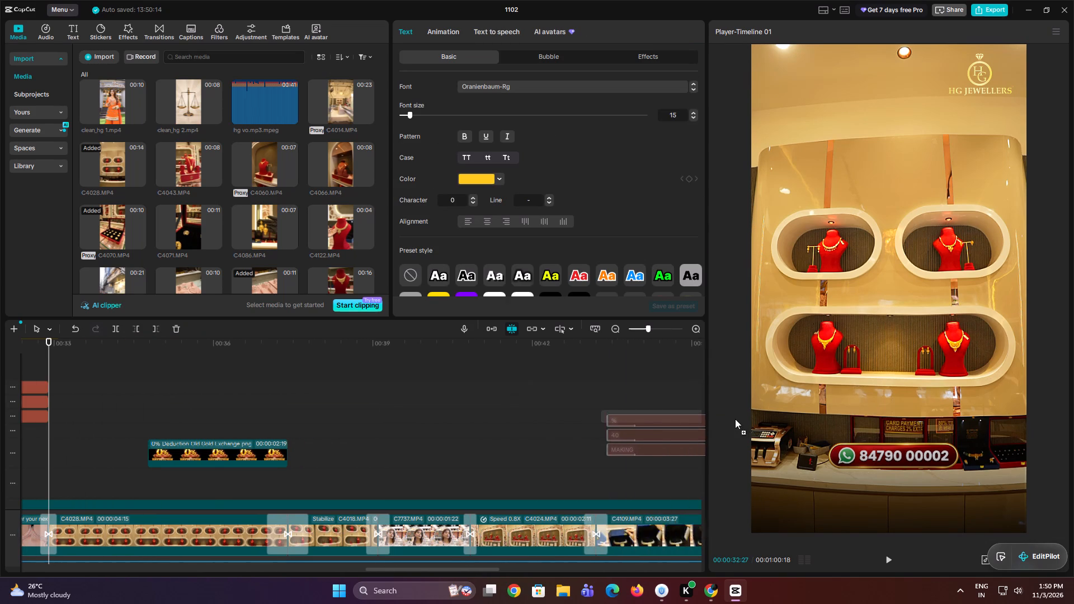
left_click_drag(735, 419, 574, 424, "alt")
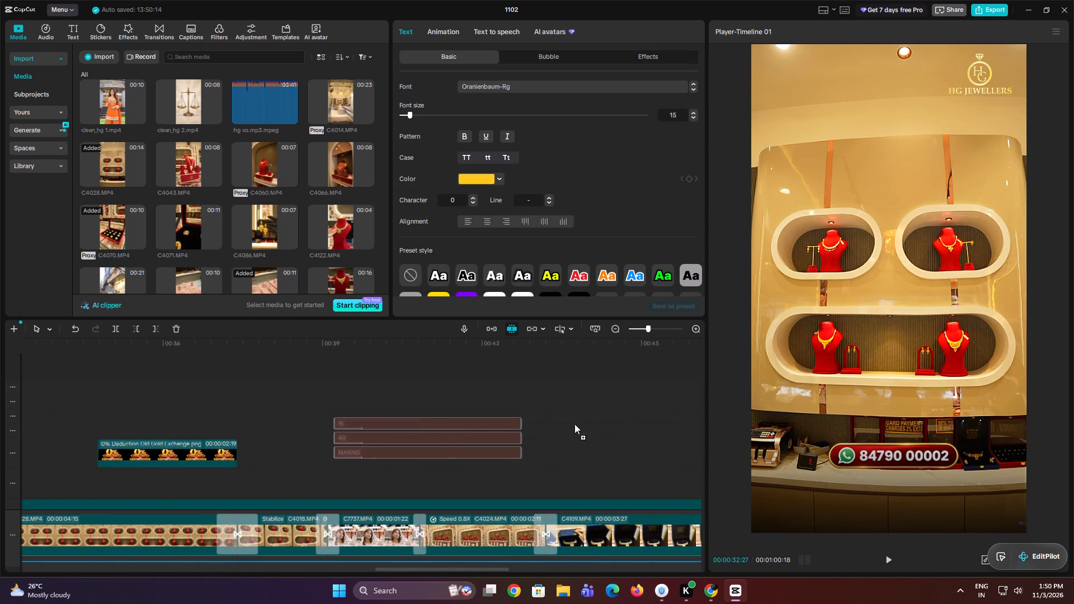
left_click_drag(574, 424, 294, 391, "alt")
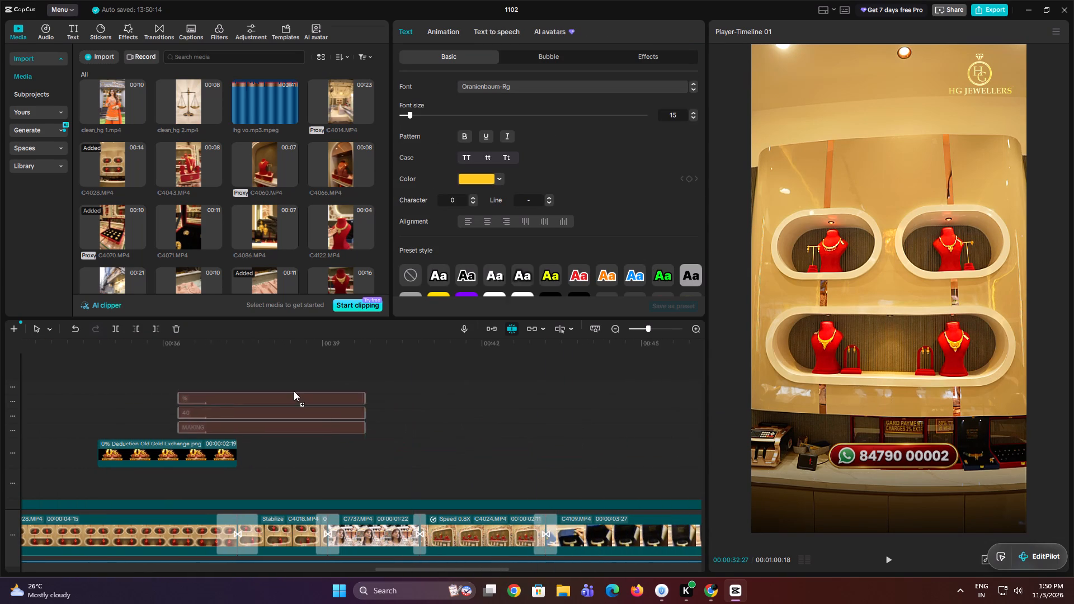
left_click_drag(294, 391, 262, 390, "alt")
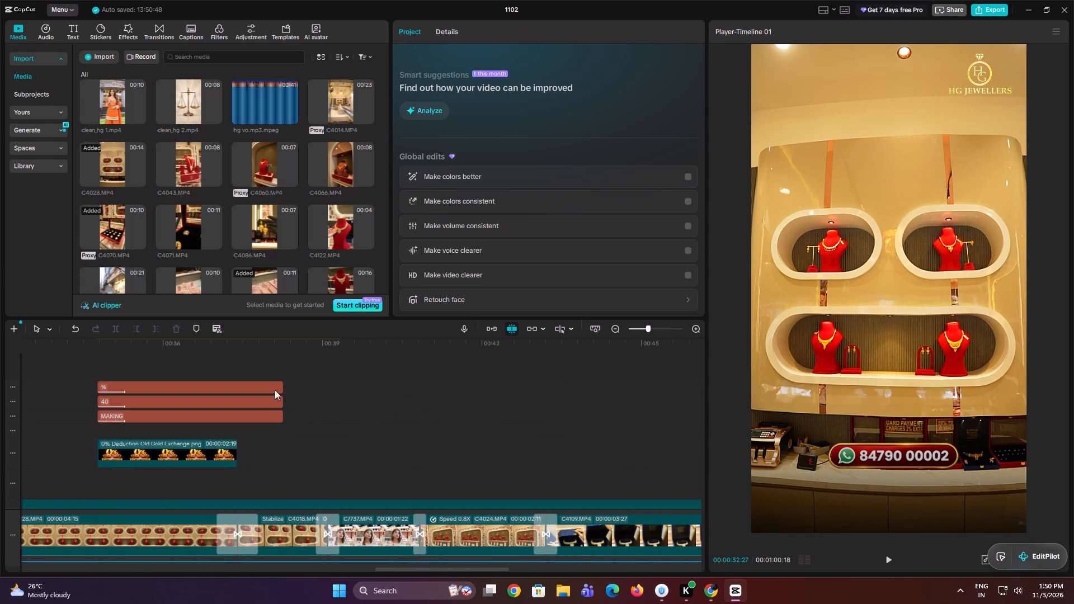
Change the copied 40 text above the 0% deduction graphic to 0 and reposition it beside the % sign.
left_click(89, 368)
left_click_drag(89, 368, 357, 395)
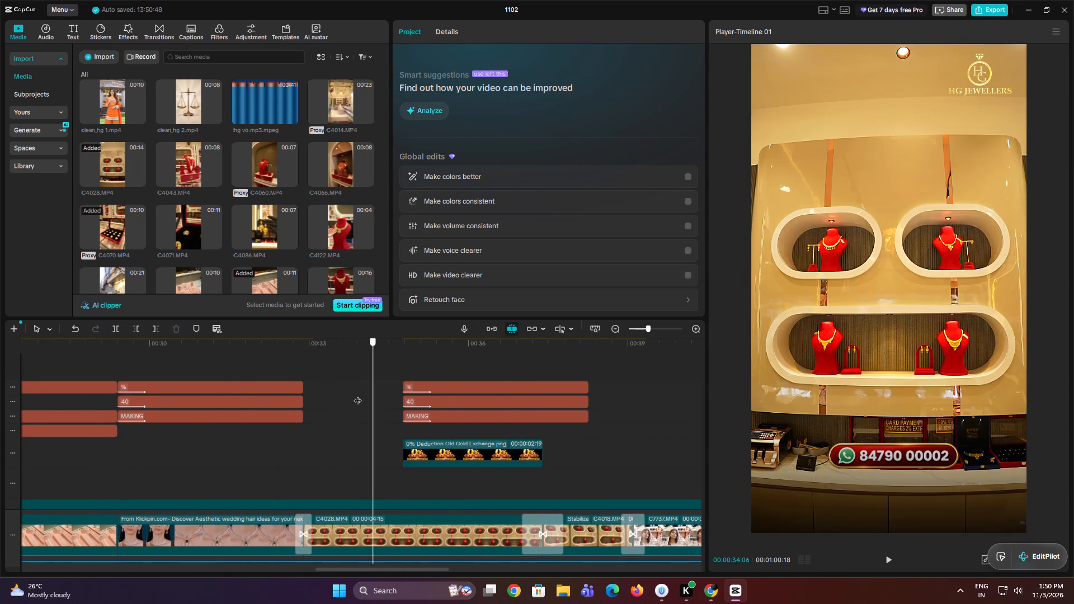
left_click_drag(357, 395, 357, 395)
key("space")
key("space")
left_click(444, 447)
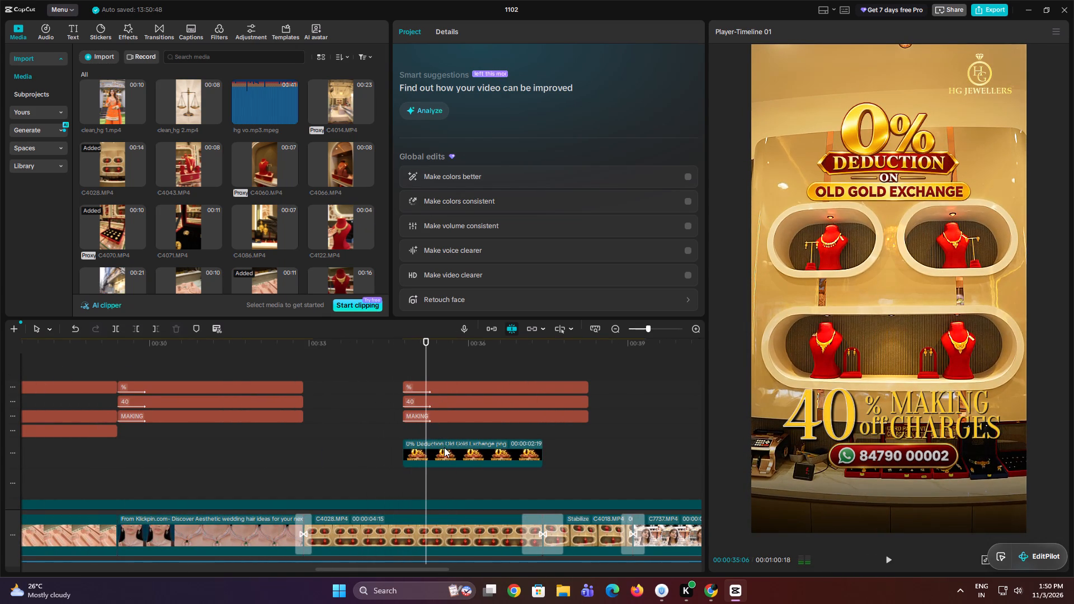
left_click(420, 400)
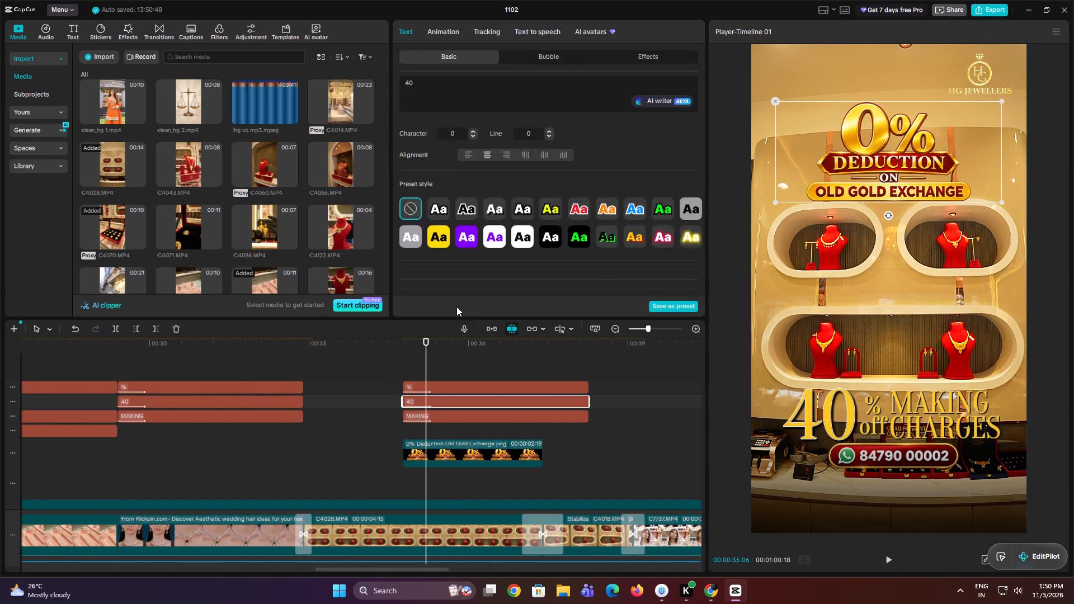
left_click_drag(420, 84, 392, 78)
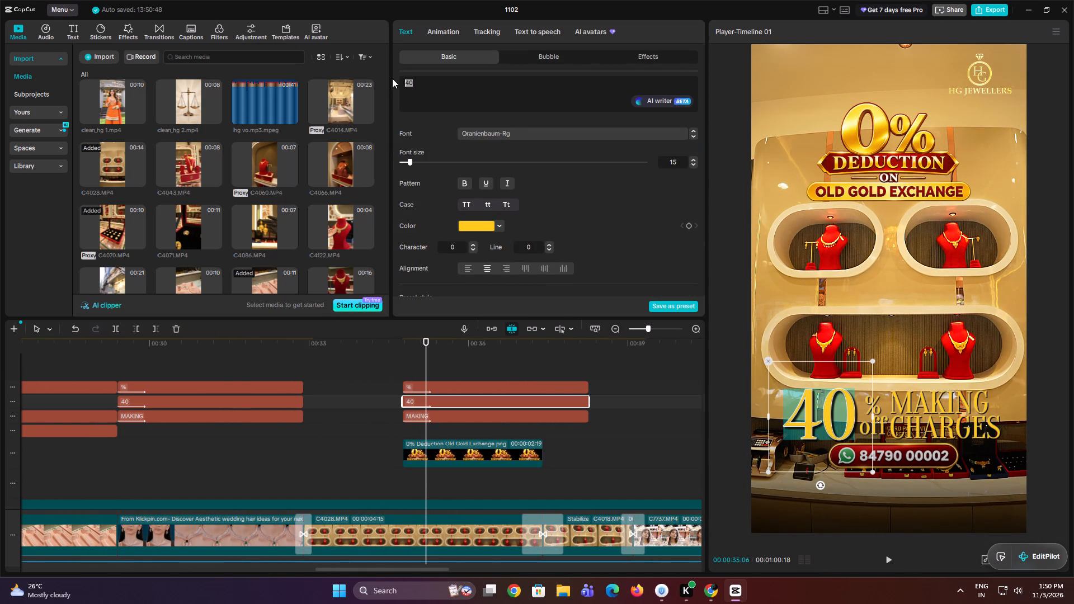
key("0")
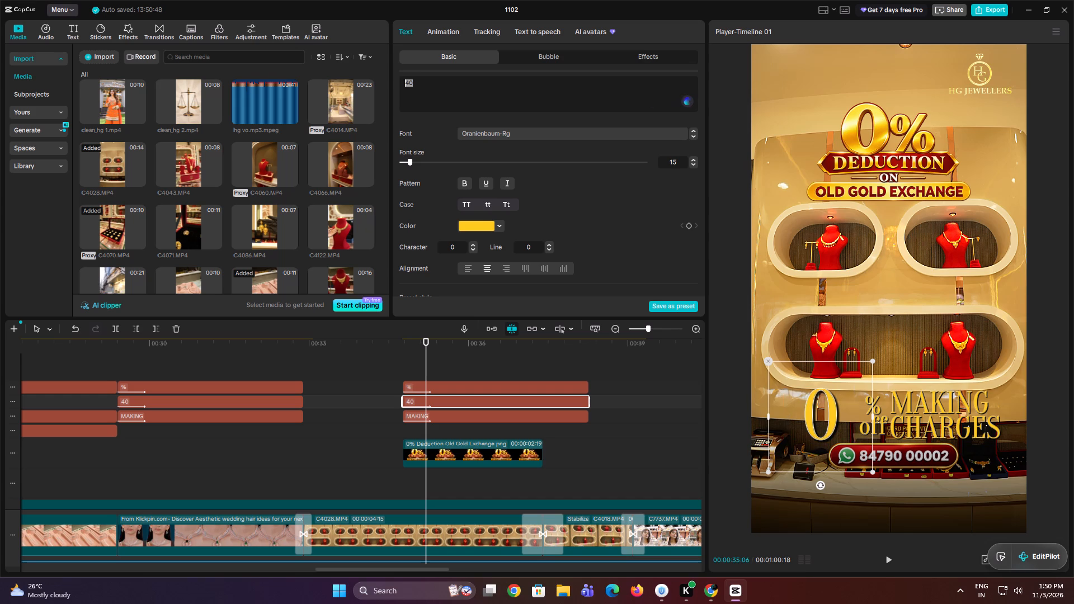
left_click_drag(828, 441, 851, 441)
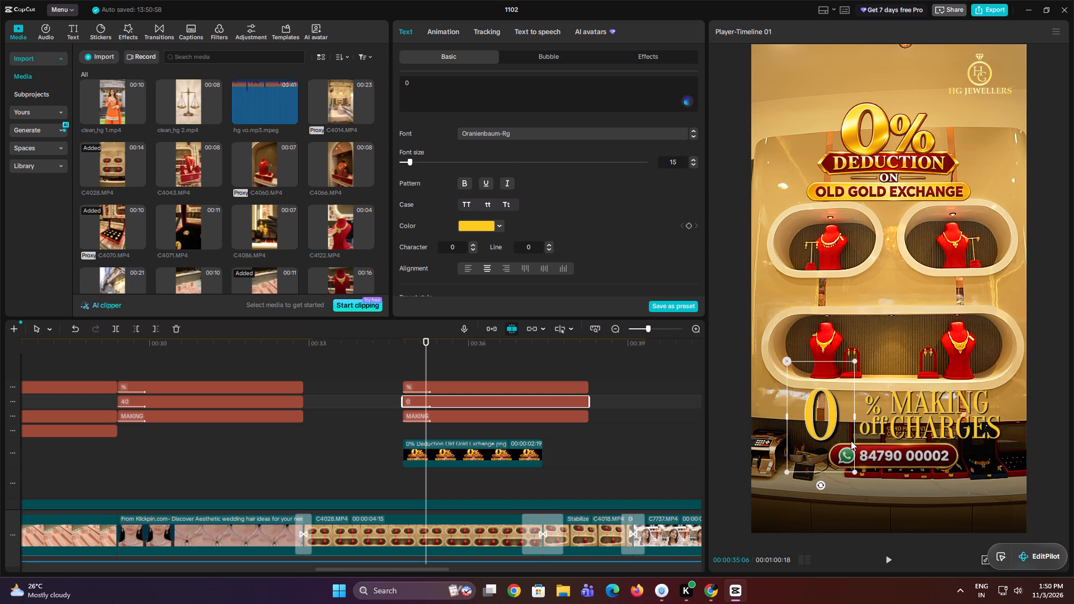
left_click_drag(851, 441, 844, 441)
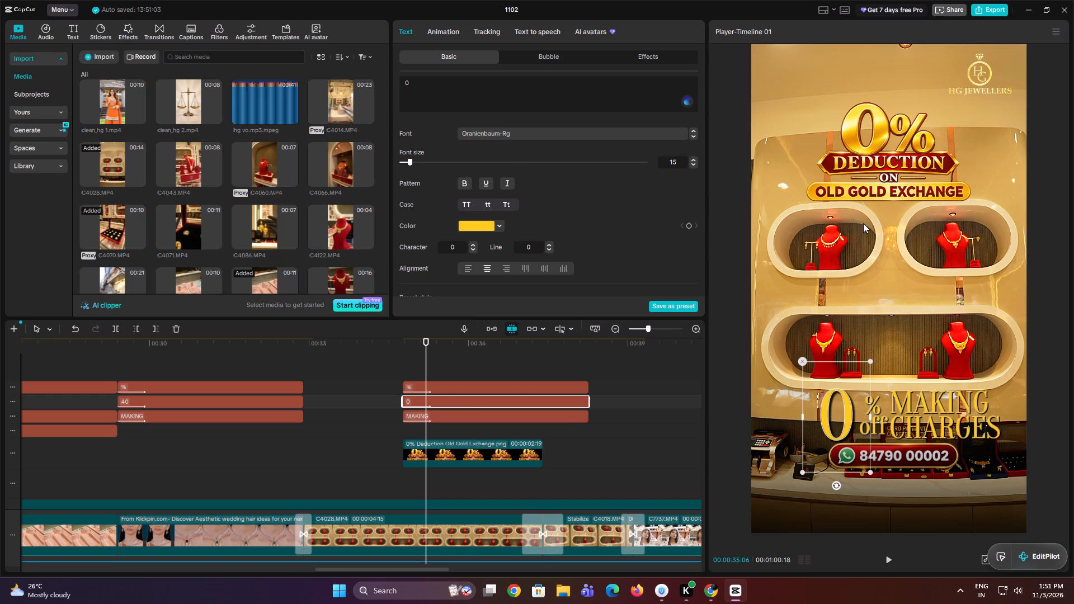
Replace the copied MAKING CHARGES text over clip C4028.MP4 with the word DEDUCTION in uppercase.
left_click(463, 414)
left_click_drag(454, 100, 420, 86)
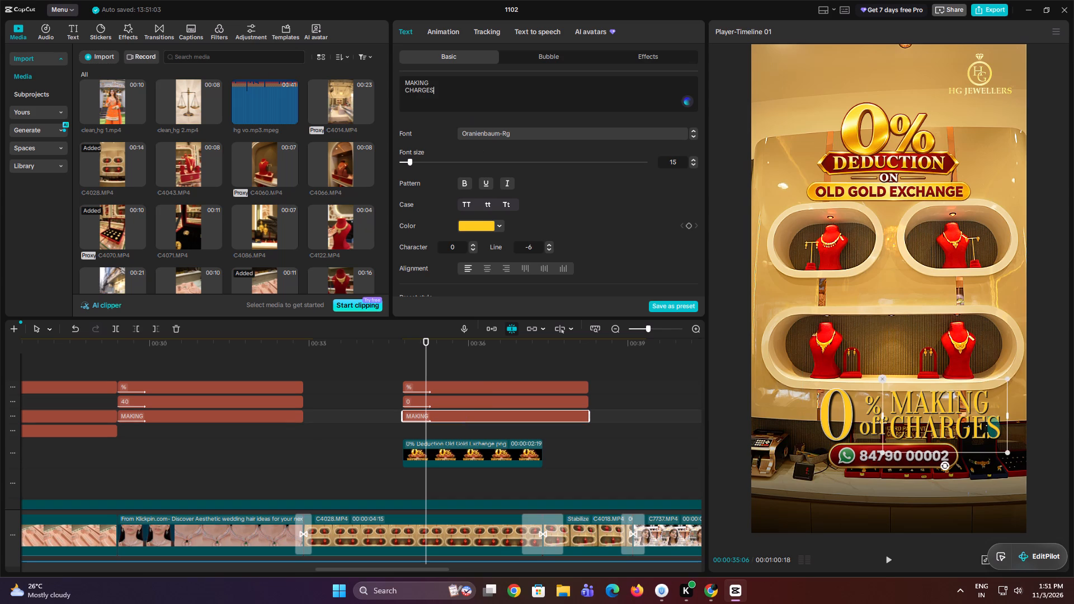
left_click_drag(420, 86, 383, 71)
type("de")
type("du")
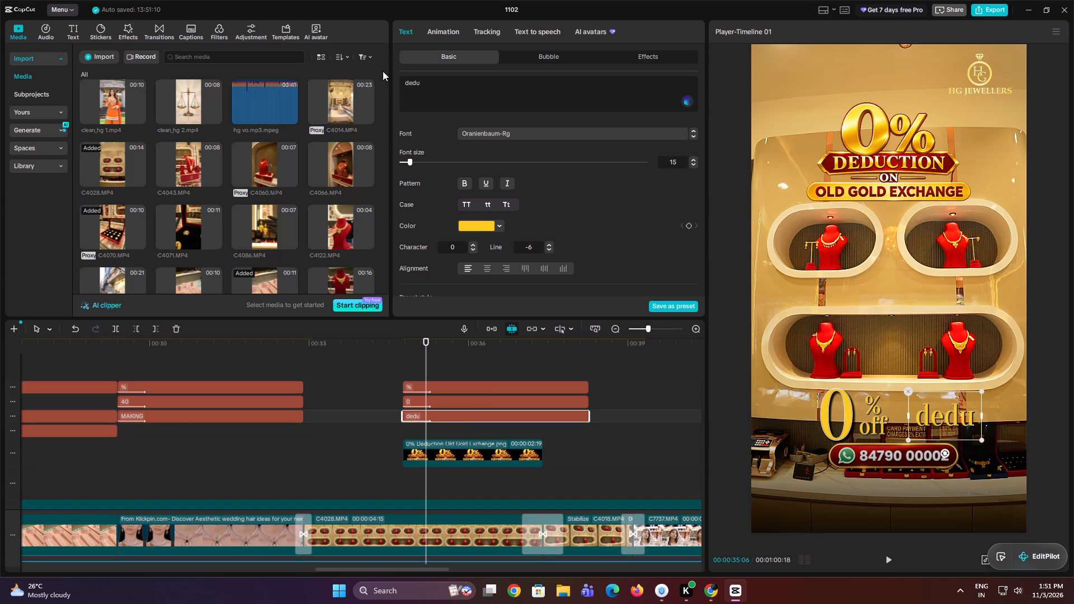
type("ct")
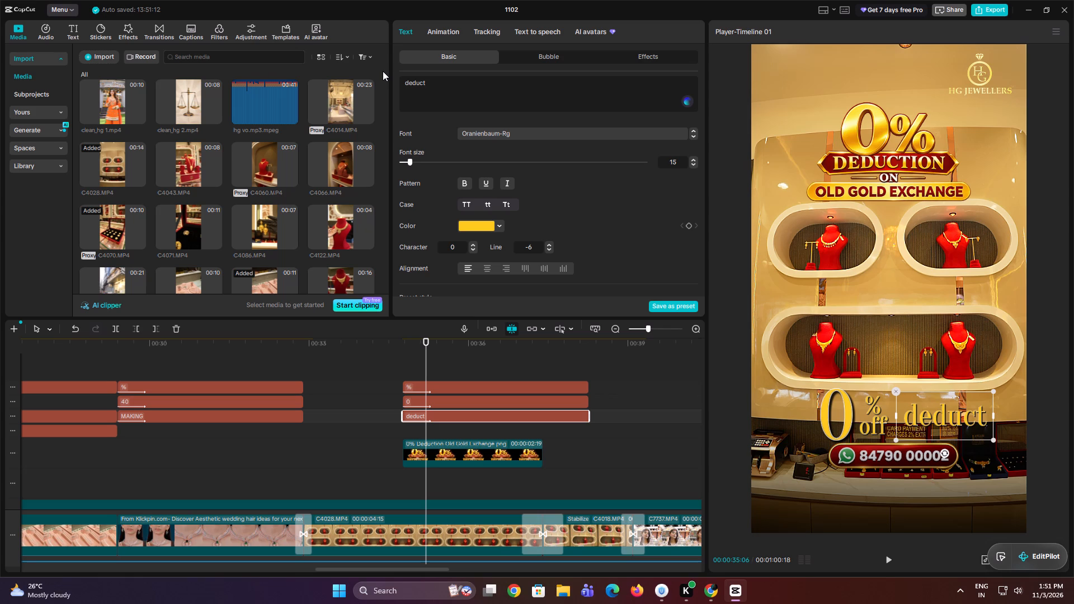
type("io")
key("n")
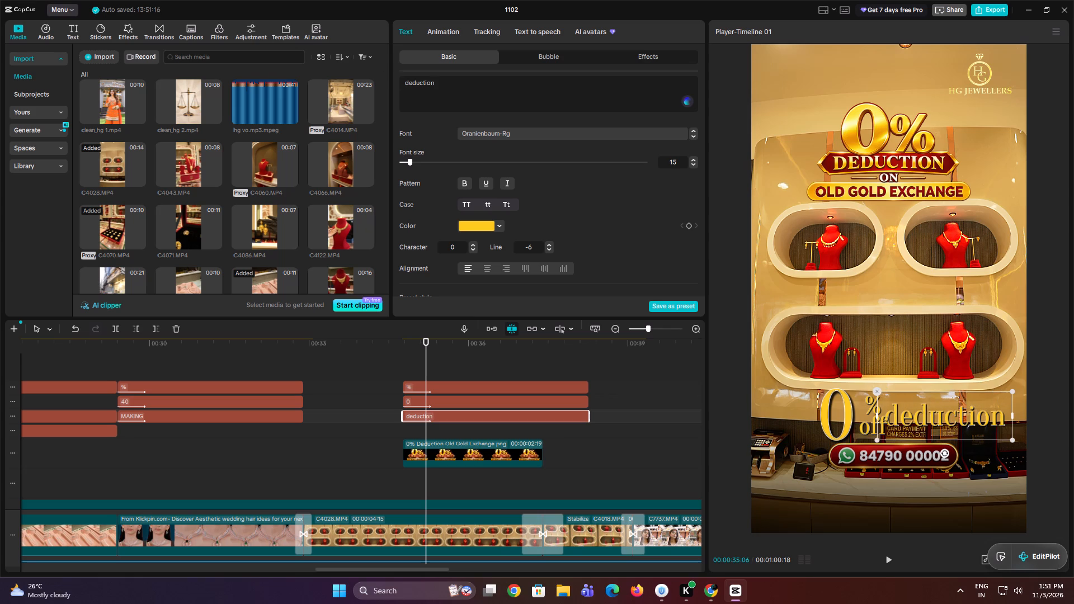
left_click(463, 204)
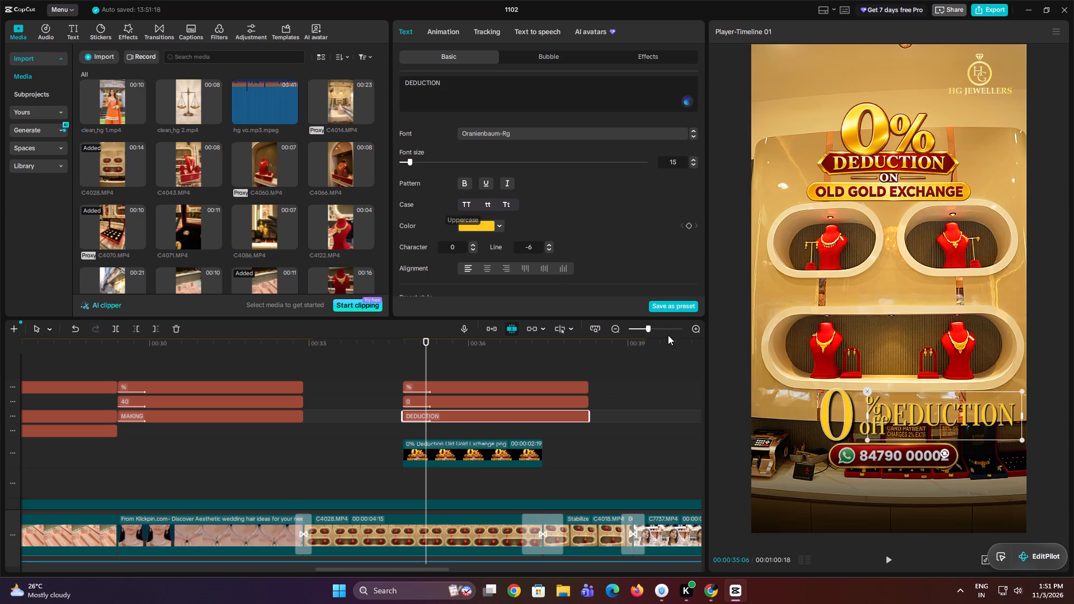
Shift the copied 0 and % off texts leftward so they sit side by side before DEDUCTION without overlapping it.
left_click(228, 369)
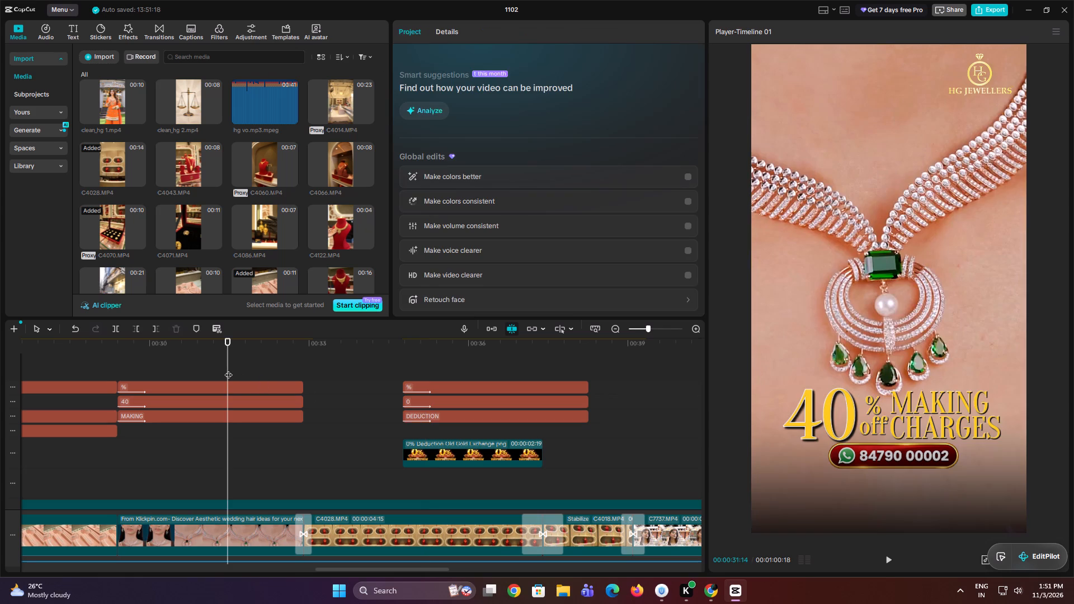
left_click_drag(228, 369, 431, 405)
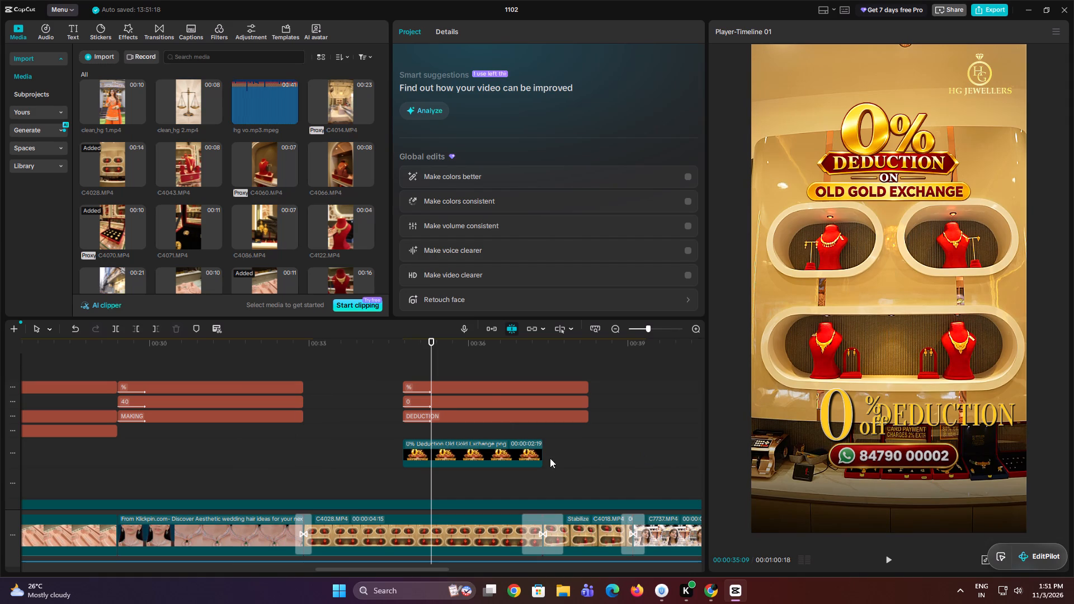
left_click_drag(491, 376, 491, 402)
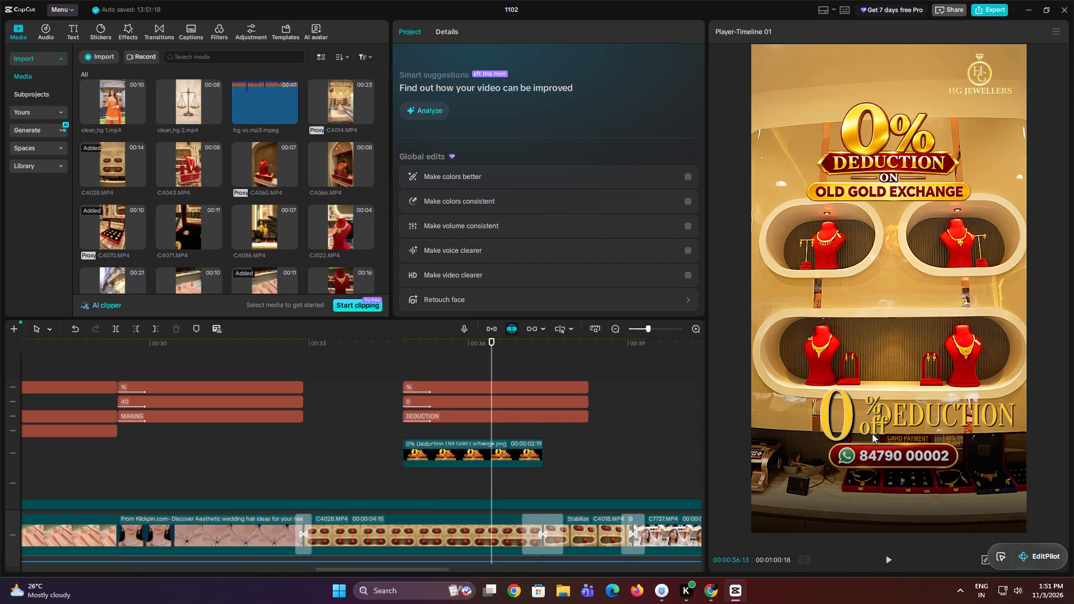
left_click(827, 416)
left_click_drag(832, 421, 810, 422)
left_click(878, 416)
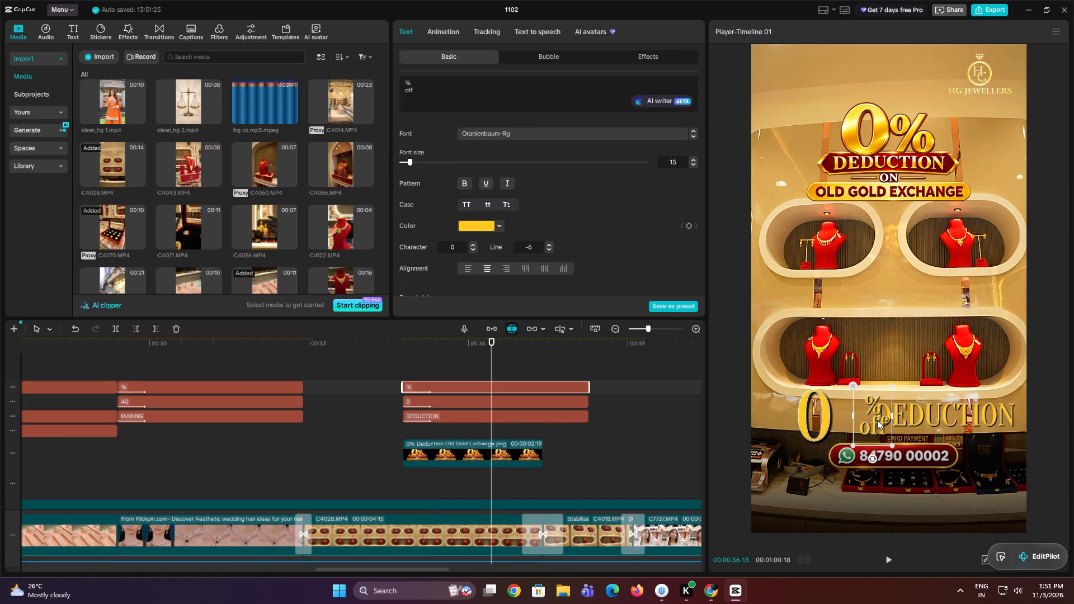
left_click_drag(877, 426, 850, 423)
left_click(850, 423)
left_click(906, 422)
left_click_drag(932, 422, 932, 422)
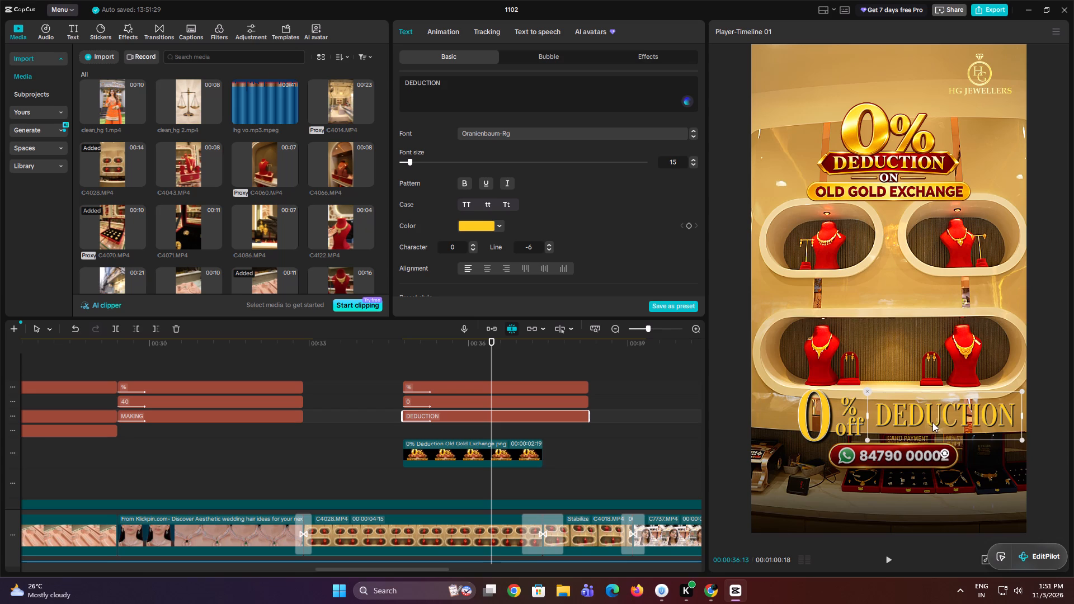
Nudge the DEDUCTION text left and slightly down, closer to the % off text, and scrub through the 0% offer.
left_click_drag(932, 422, 926, 426)
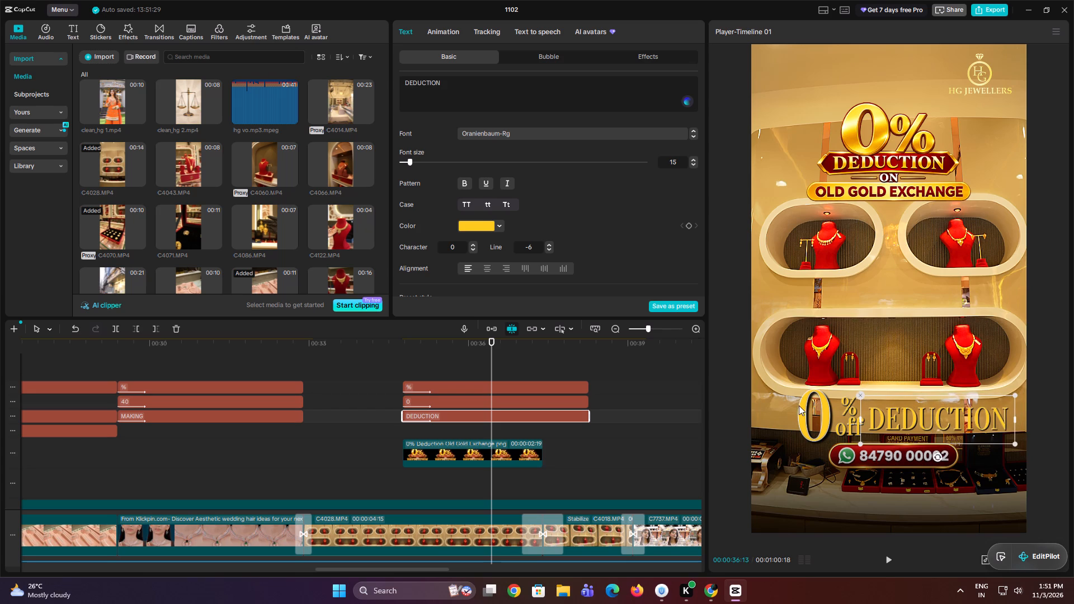
left_click(799, 405)
left_click(814, 414)
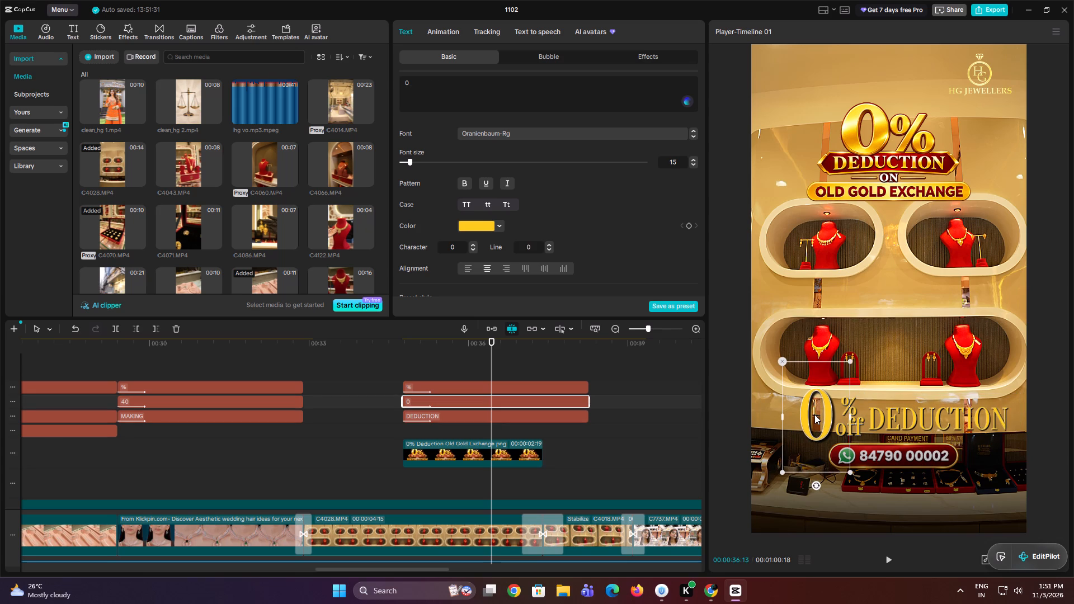
left_click(412, 375)
left_click_drag(412, 375, 420, 380)
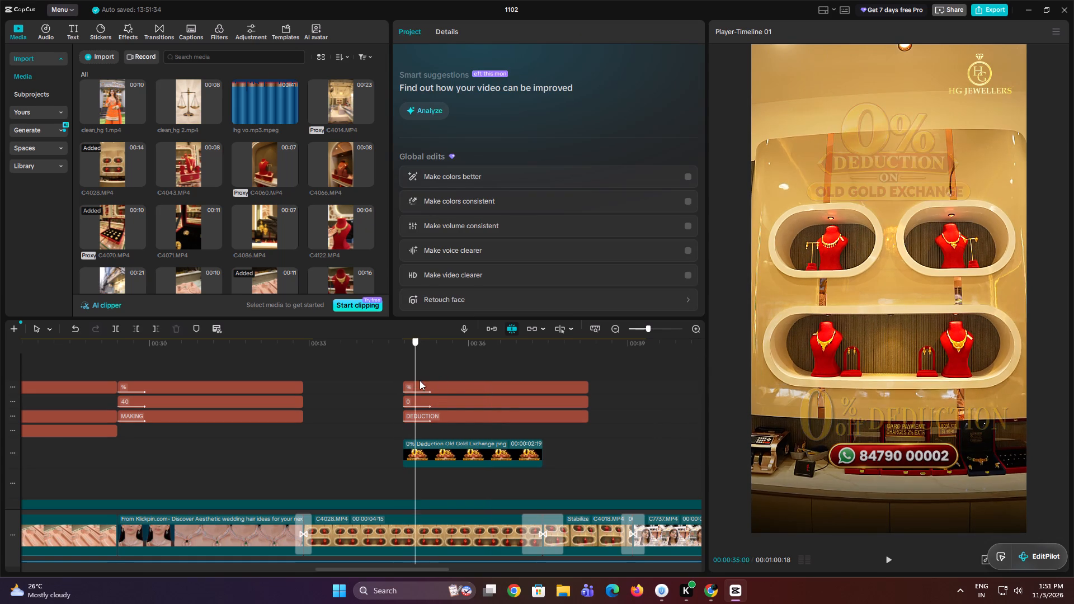
left_click_drag(420, 380, 540, 406)
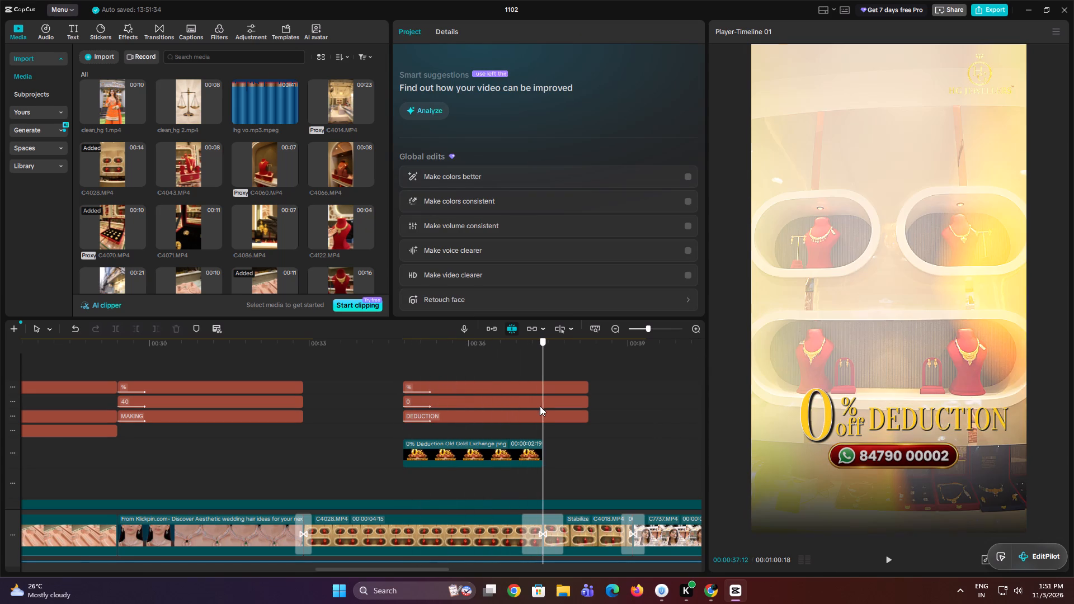
left_click_drag(540, 406, 451, 396)
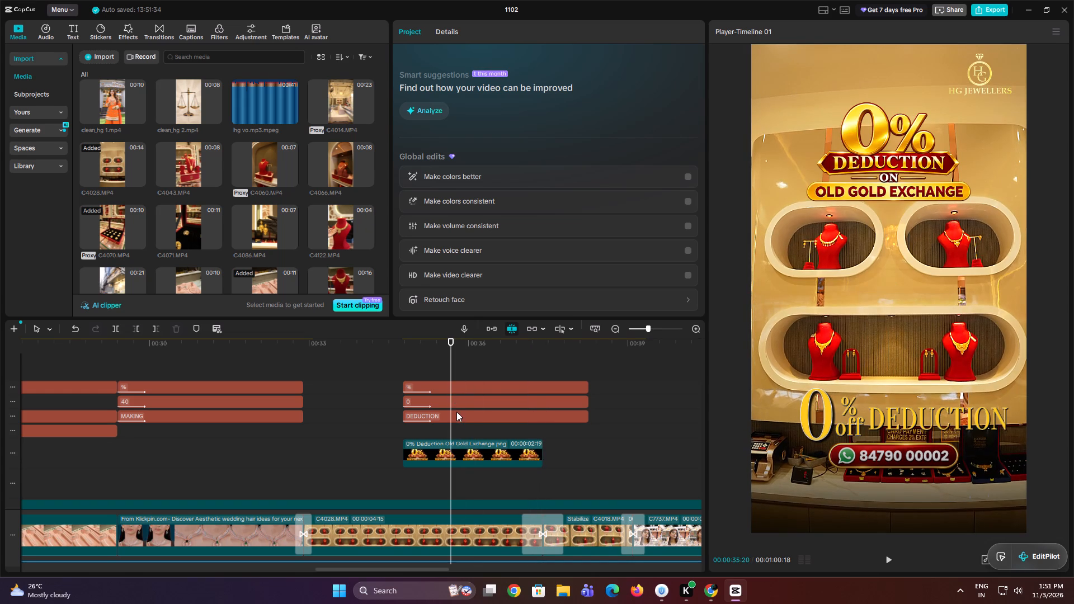
Set the DEDUCTION text to title case and reposition it close beside the % off text, above the phone number.
left_click(458, 415)
left_click(507, 201)
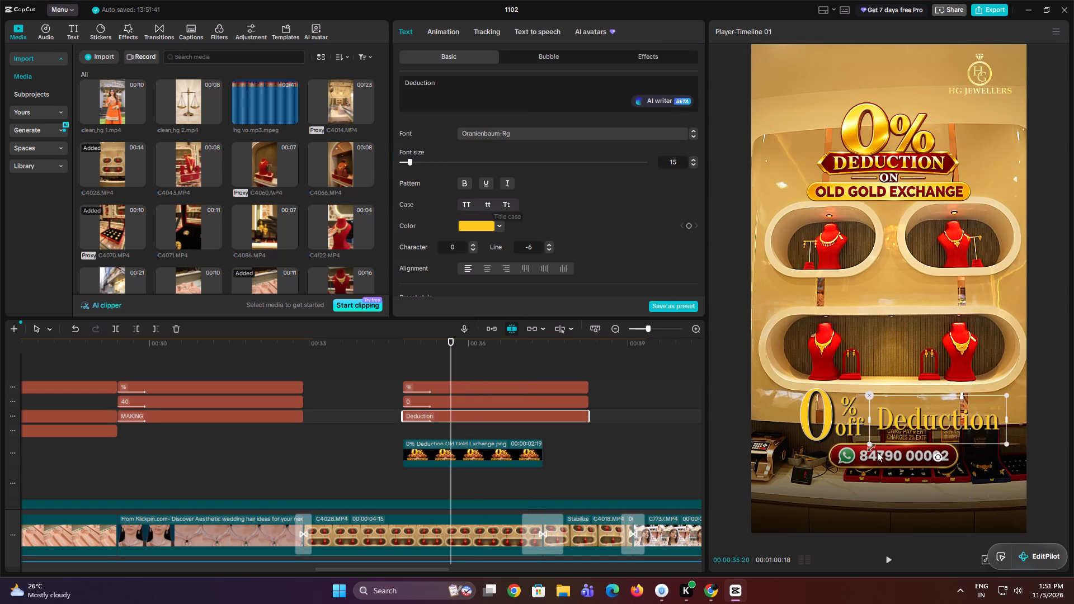
left_click_drag(932, 416, 922, 416)
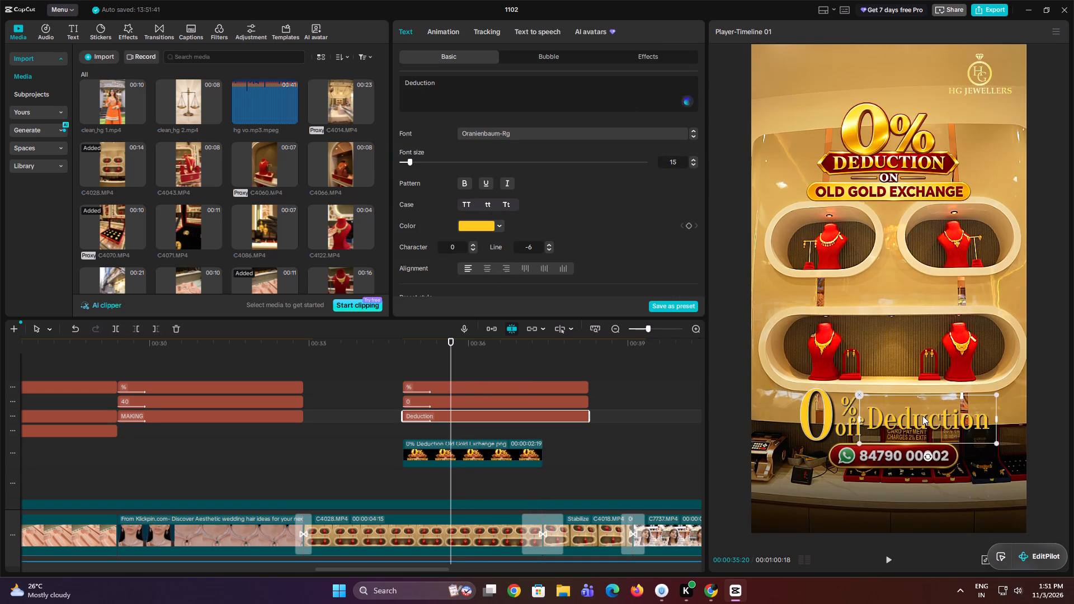
left_click_drag(922, 416, 925, 404)
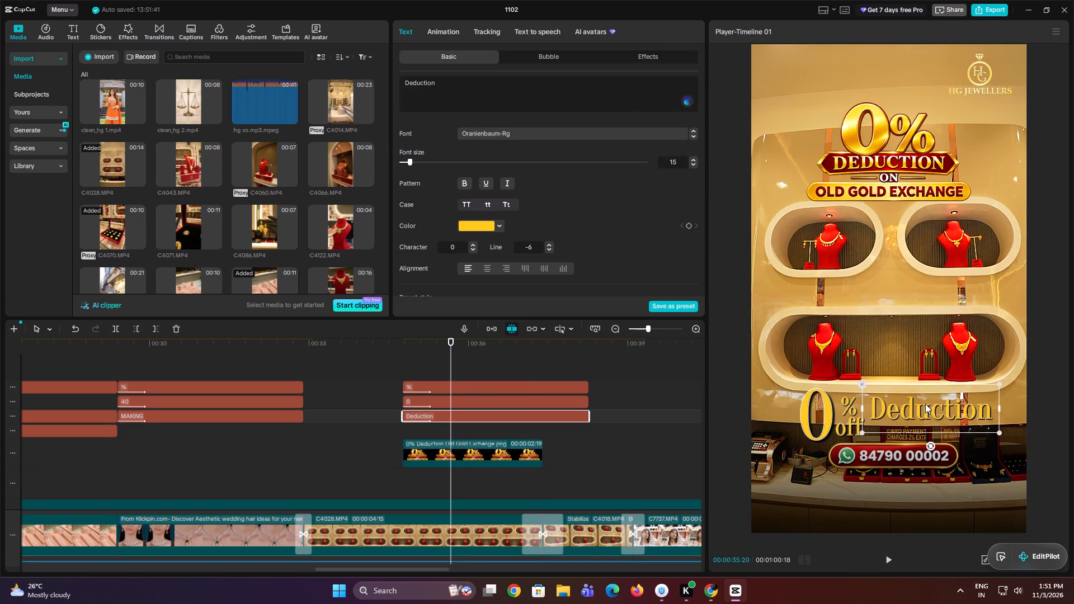
left_click_drag(925, 404, 921, 403)
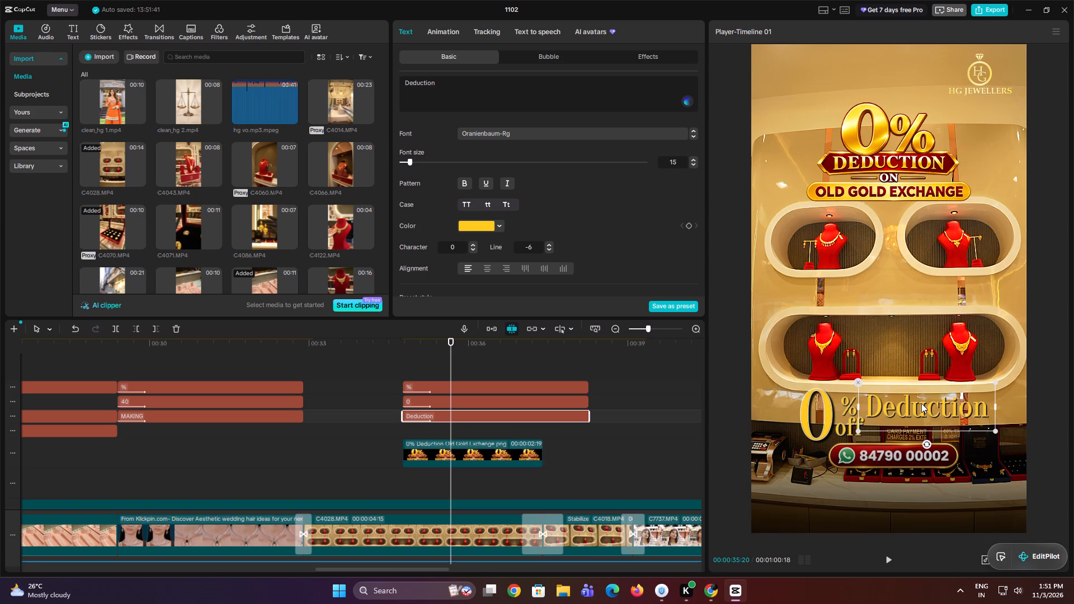
left_click_drag(922, 413, 922, 426)
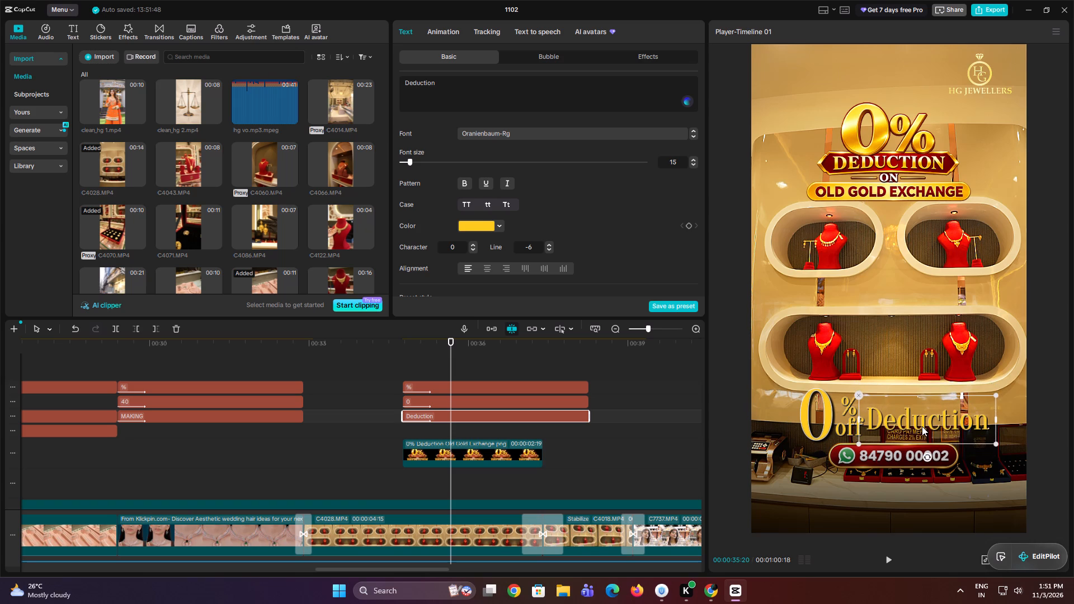
Change the font of the Deduction text to Belleza.
left_click_drag(922, 426, 922, 427)
left_click(545, 132)
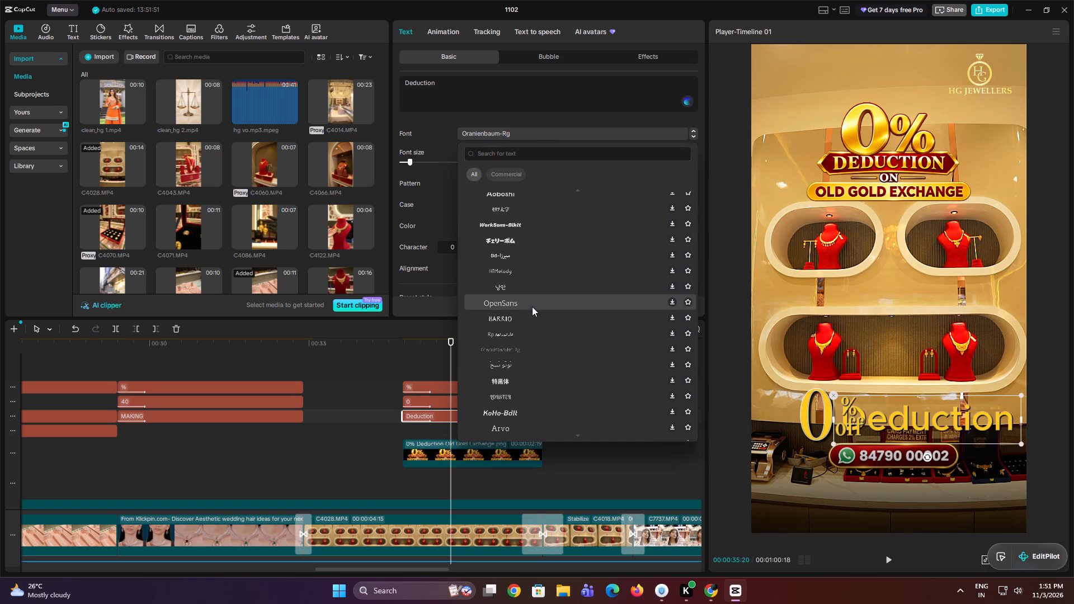
scroll(526, 211, "up", 3)
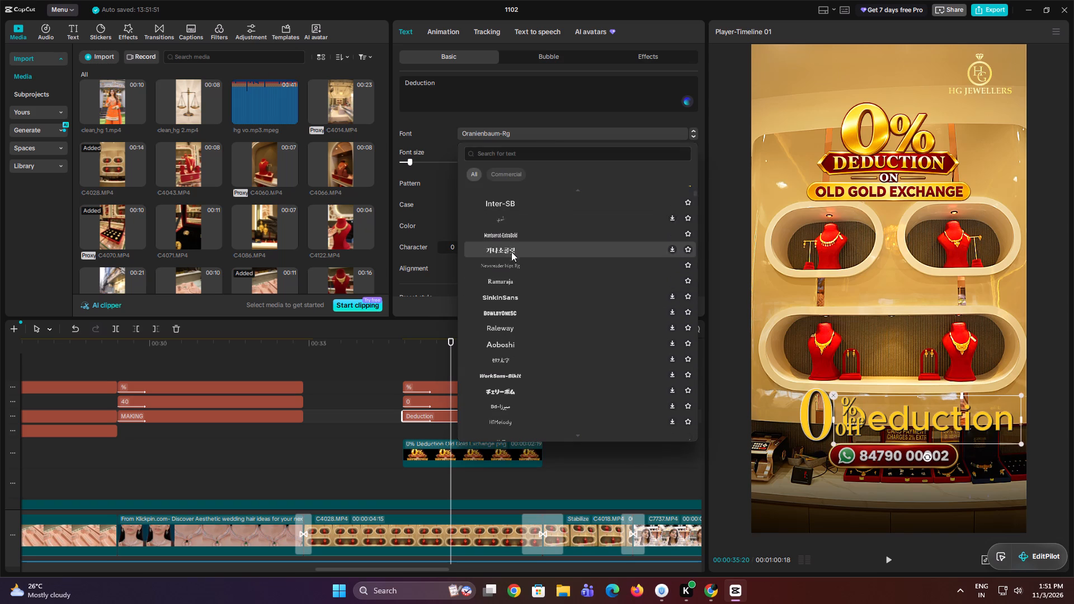
scroll(514, 262, "up", 8)
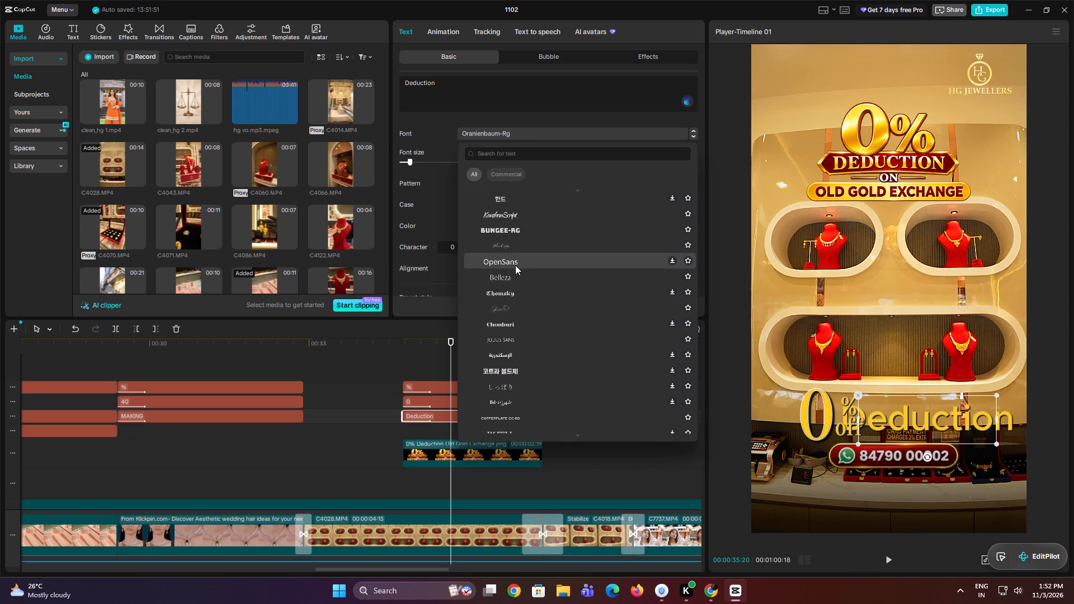
left_click(512, 281)
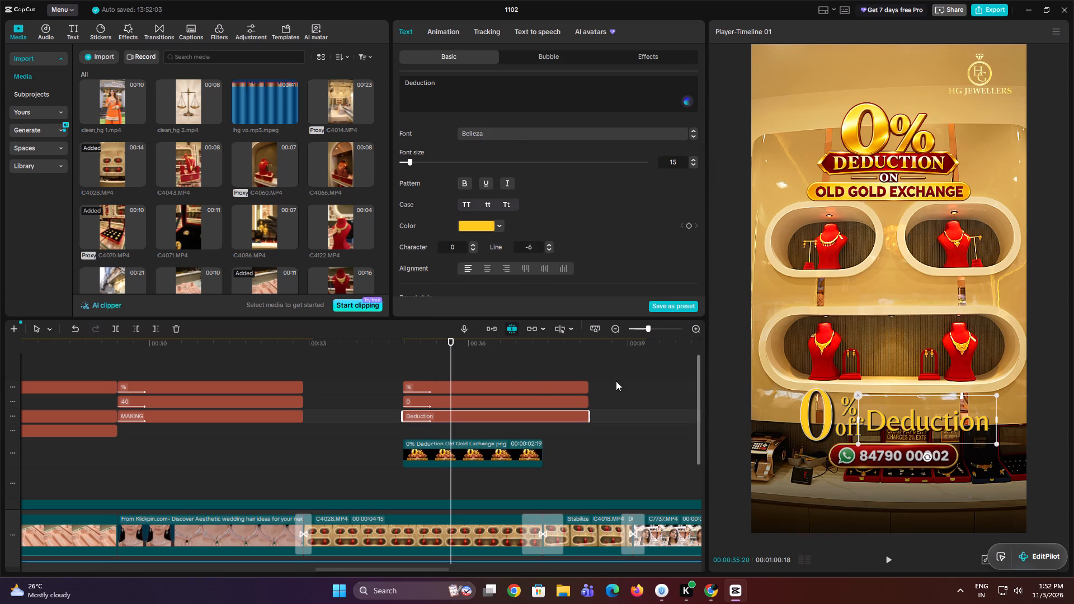
Move the Deduction text to the frame's centre above the phone number and stack the 0 and % off texts over it.
left_click(463, 365)
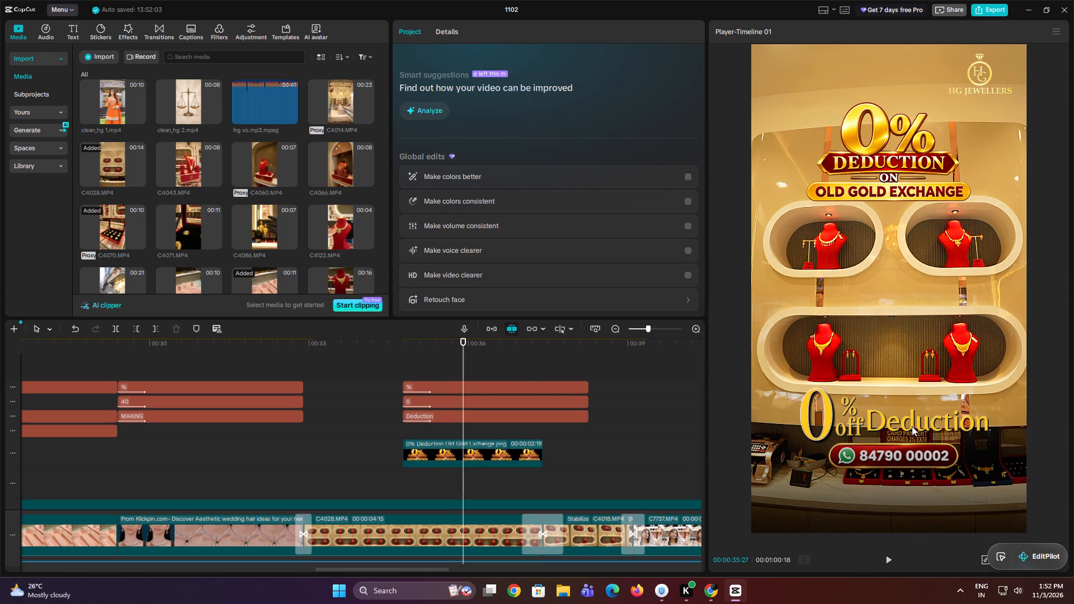
left_click(915, 426)
left_click_drag(917, 427, 880, 431)
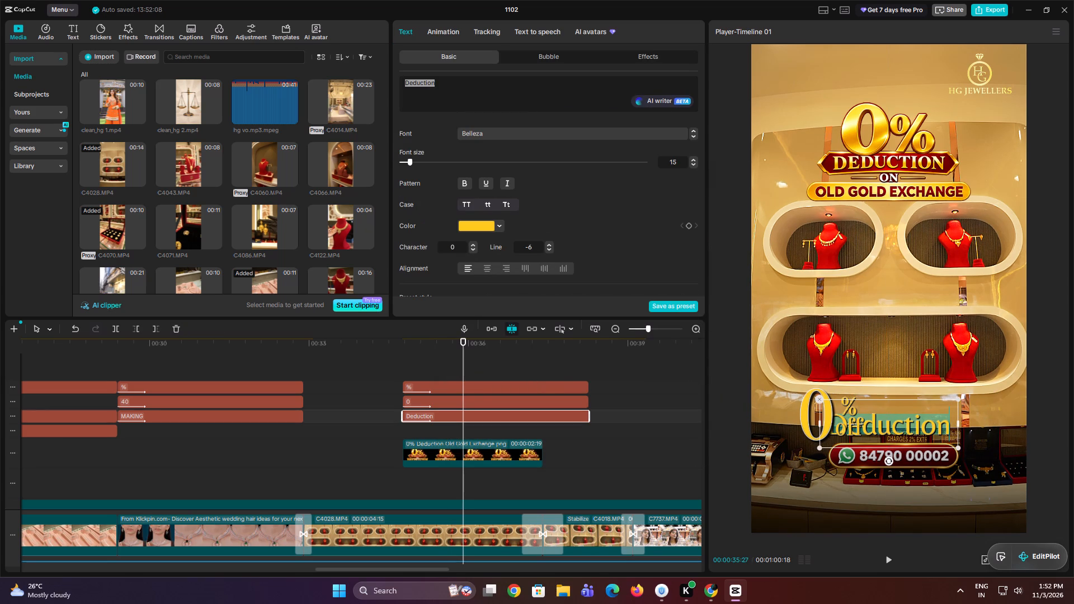
left_click_drag(467, 380, 472, 407)
left_click_drag(845, 412, 874, 381)
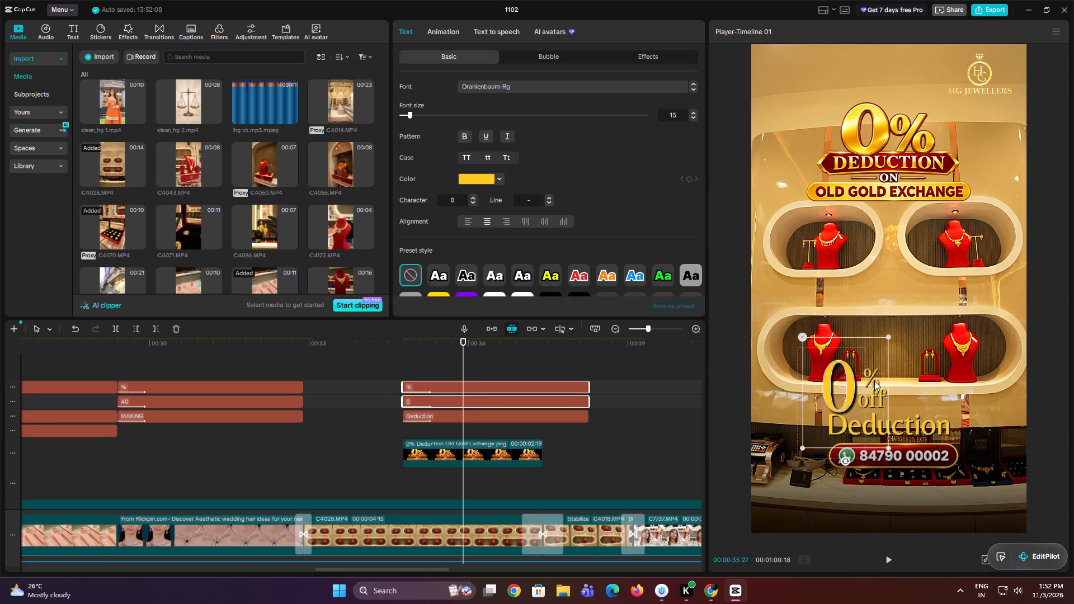
left_click_drag(874, 381, 902, 379)
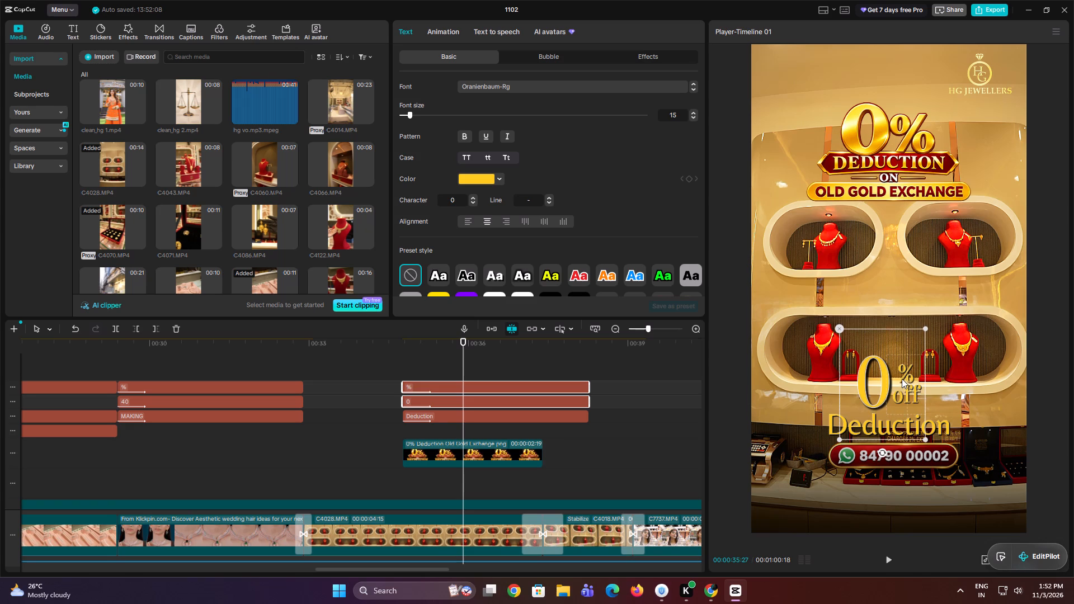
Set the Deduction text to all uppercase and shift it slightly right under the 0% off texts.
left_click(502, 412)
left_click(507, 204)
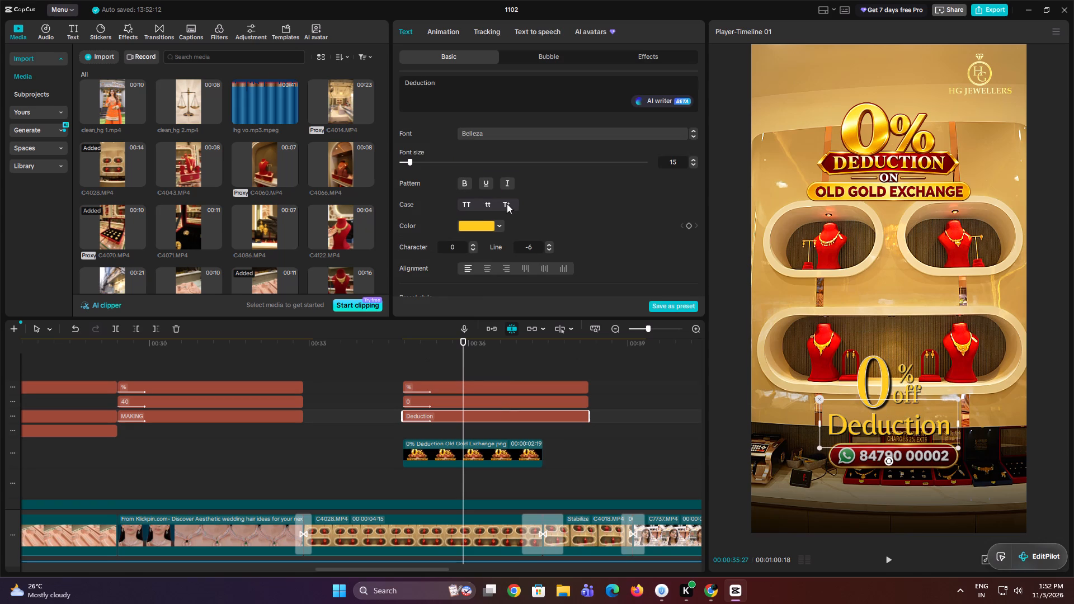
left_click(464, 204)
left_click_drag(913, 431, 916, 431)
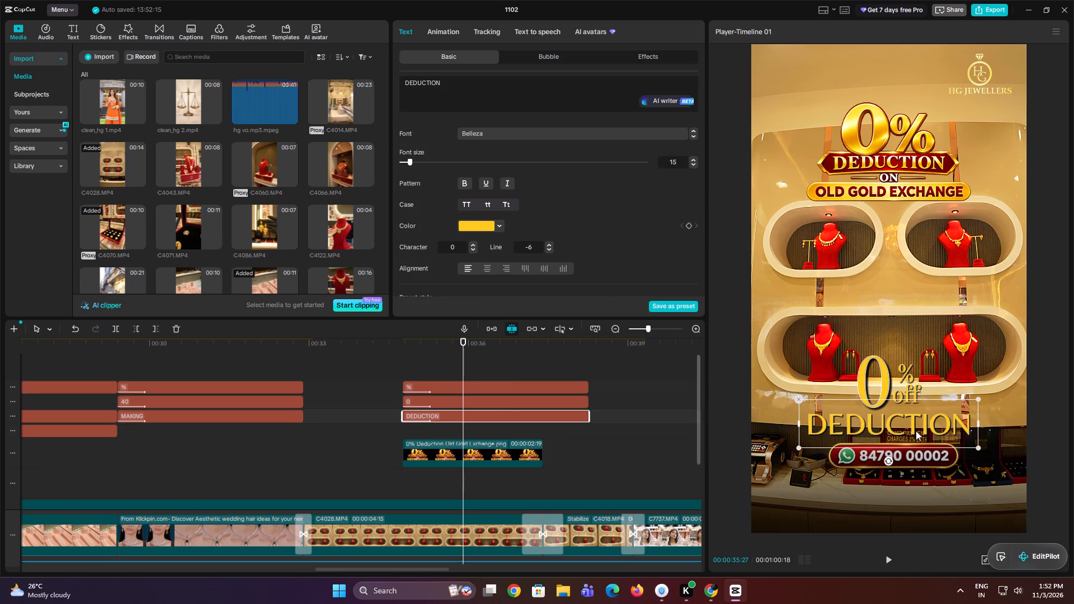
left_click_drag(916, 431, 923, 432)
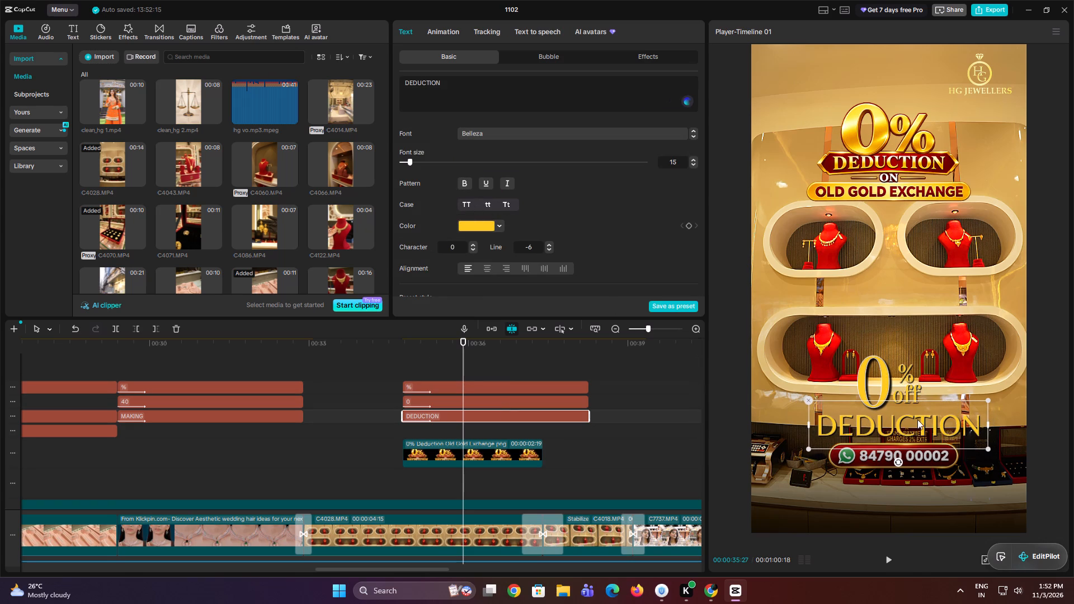
Resize the 0 and % off texts together to slightly smaller and centre them above the DEDUCTION text.
left_click(894, 374)
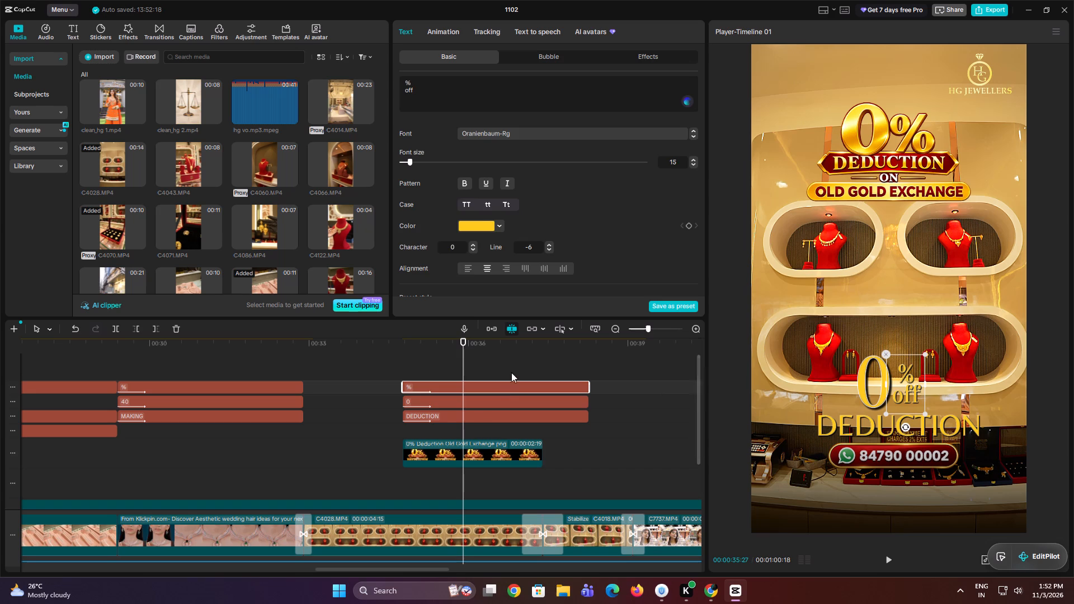
left_click_drag(514, 370, 516, 405)
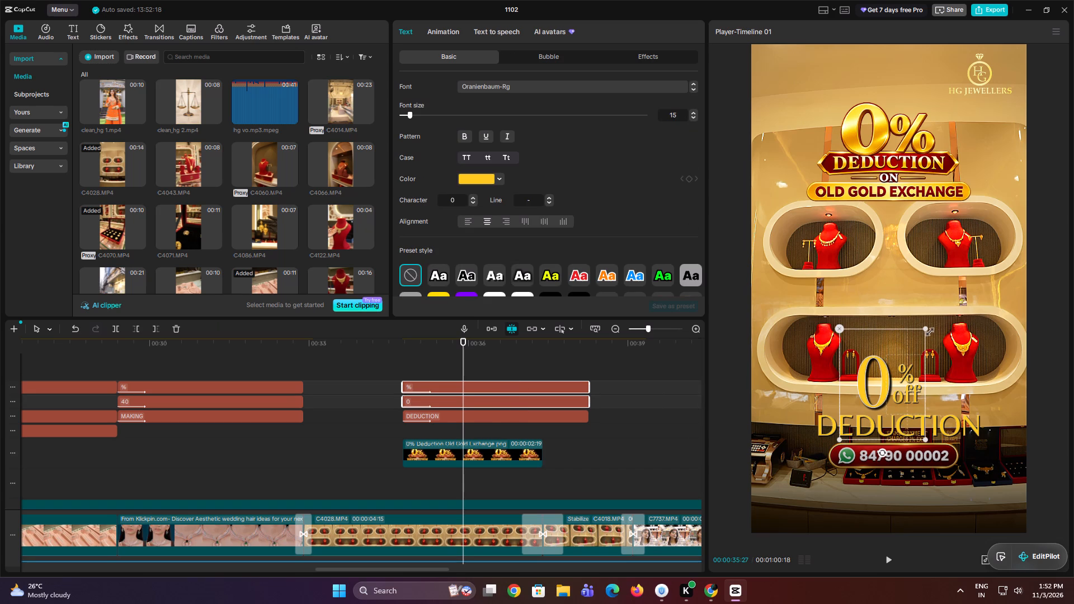
left_click_drag(928, 330, 940, 329)
left_click_drag(901, 359, 898, 361)
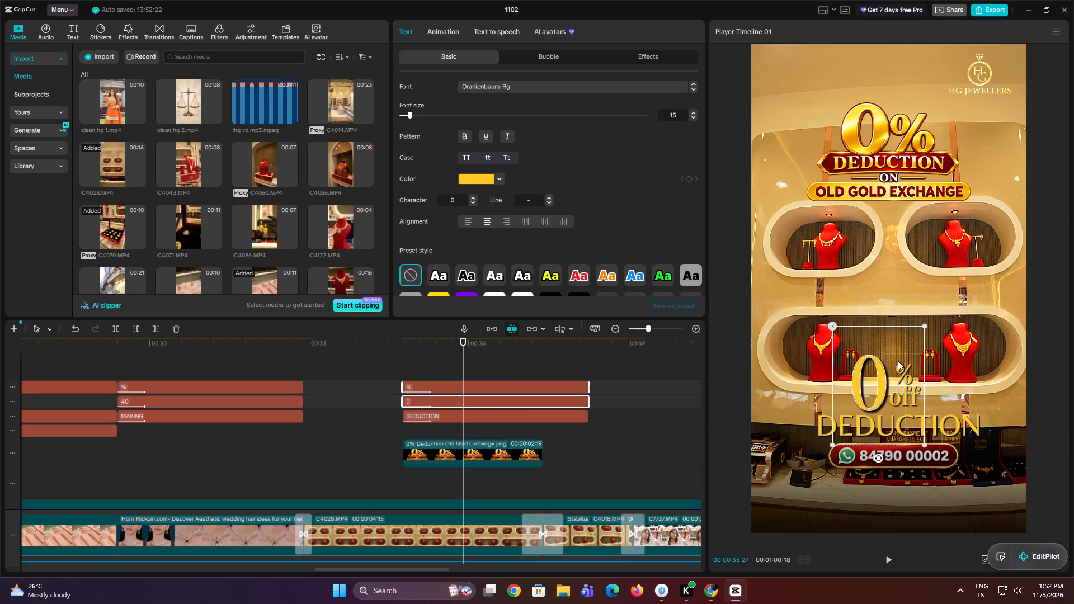
left_click_drag(898, 361, 910, 360)
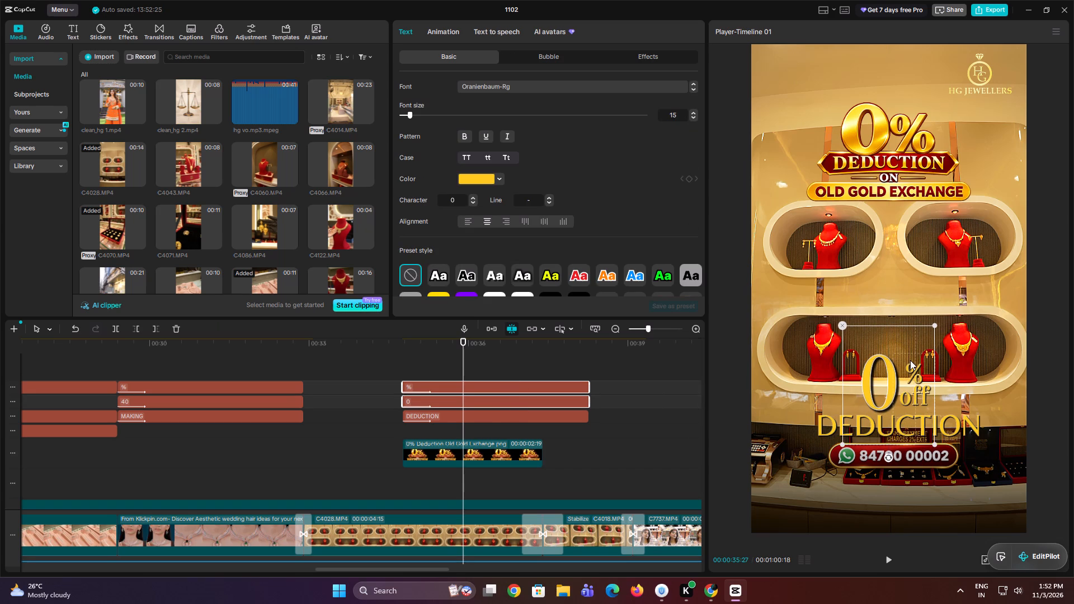
left_click(910, 360)
left_click_drag(518, 372, 513, 408)
left_click_drag(935, 323, 927, 340)
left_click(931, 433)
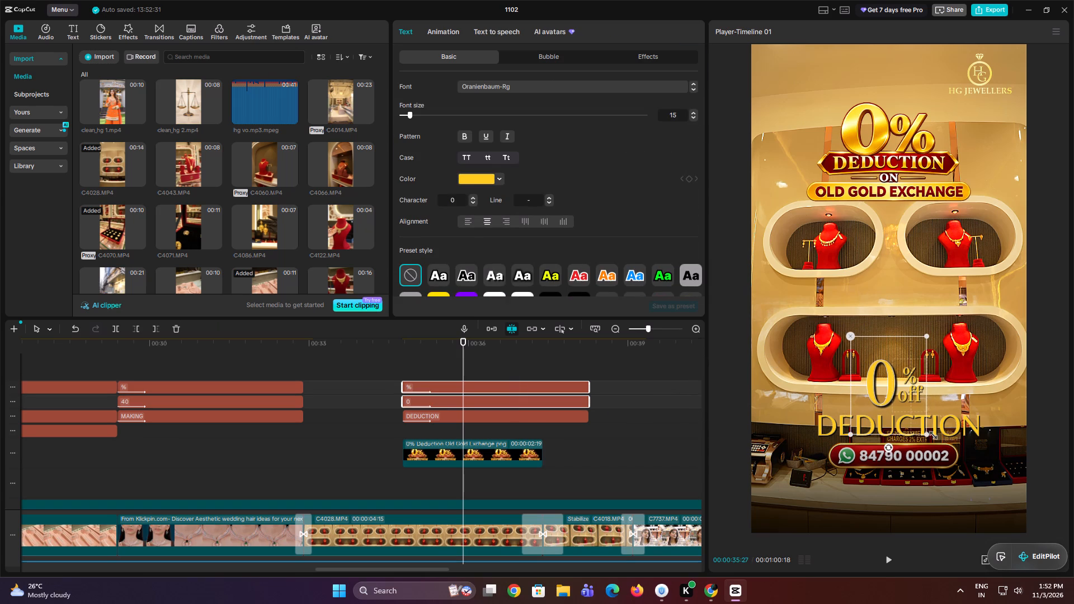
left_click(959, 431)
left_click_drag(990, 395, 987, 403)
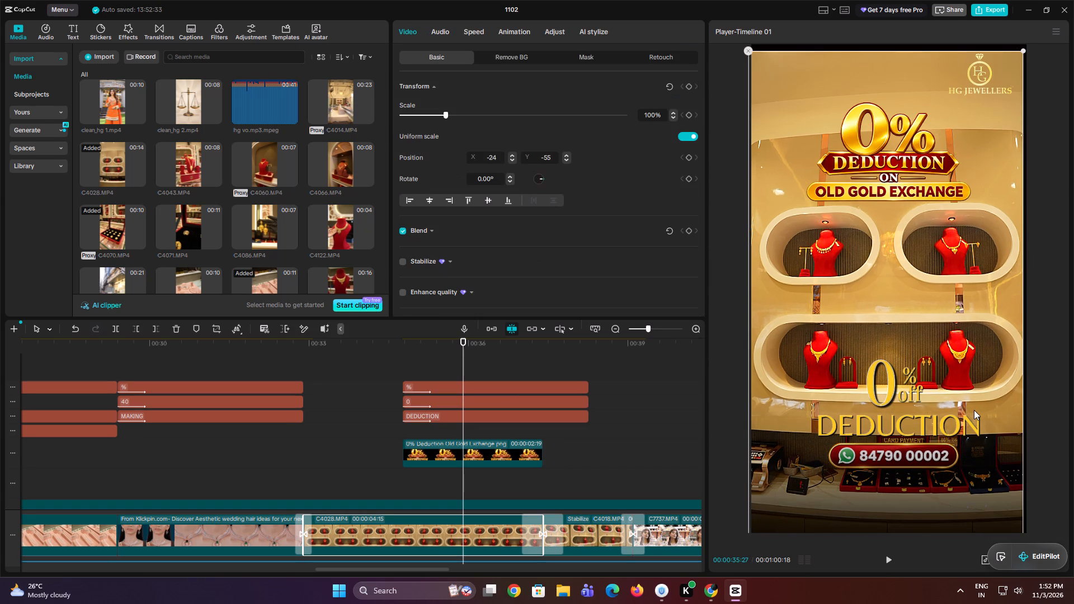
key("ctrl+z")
Scale the DEDUCTION text down slightly and centre it just above the phone number banner.
left_click(957, 432)
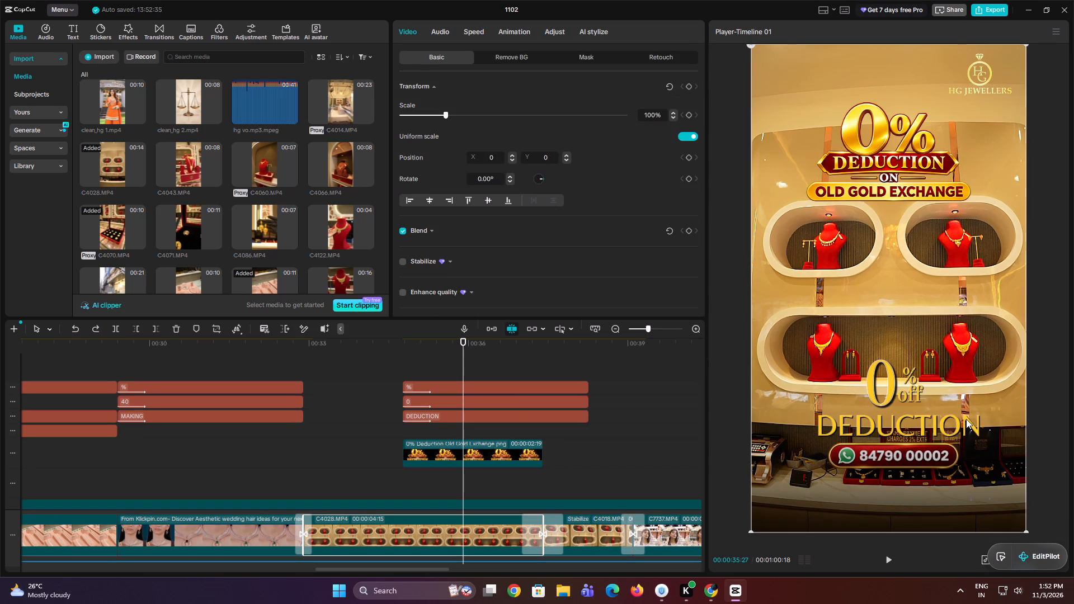
left_click_drag(987, 398, 972, 407)
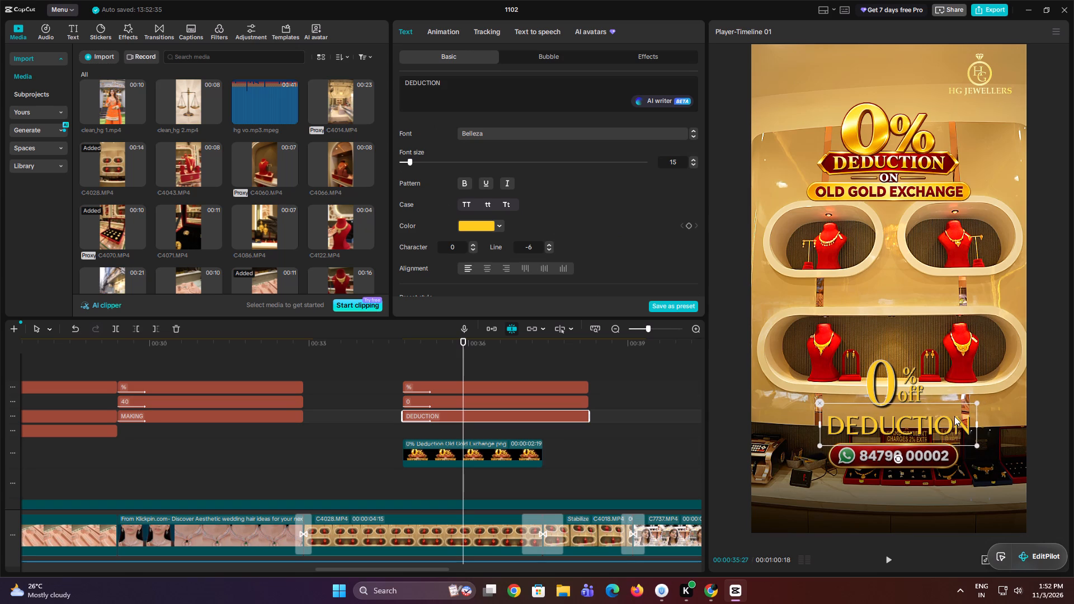
left_click_drag(954, 419, 957, 424)
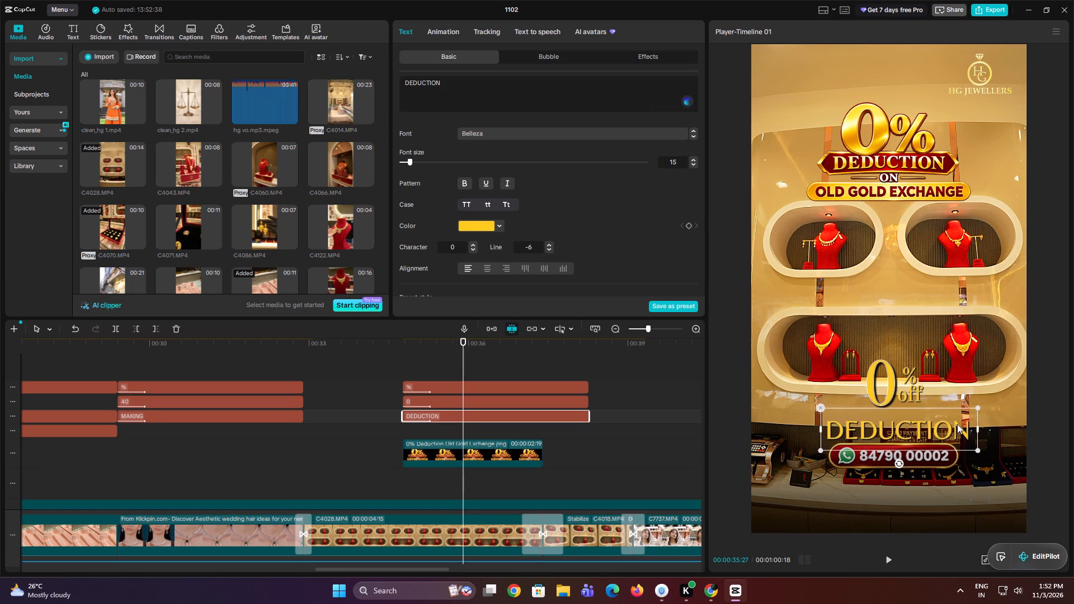
left_click_drag(957, 424, 946, 423)
Move the 0 and % off texts together down, close above DEDUCTION and centred in the frame.
left_click_drag(539, 375, 543, 404)
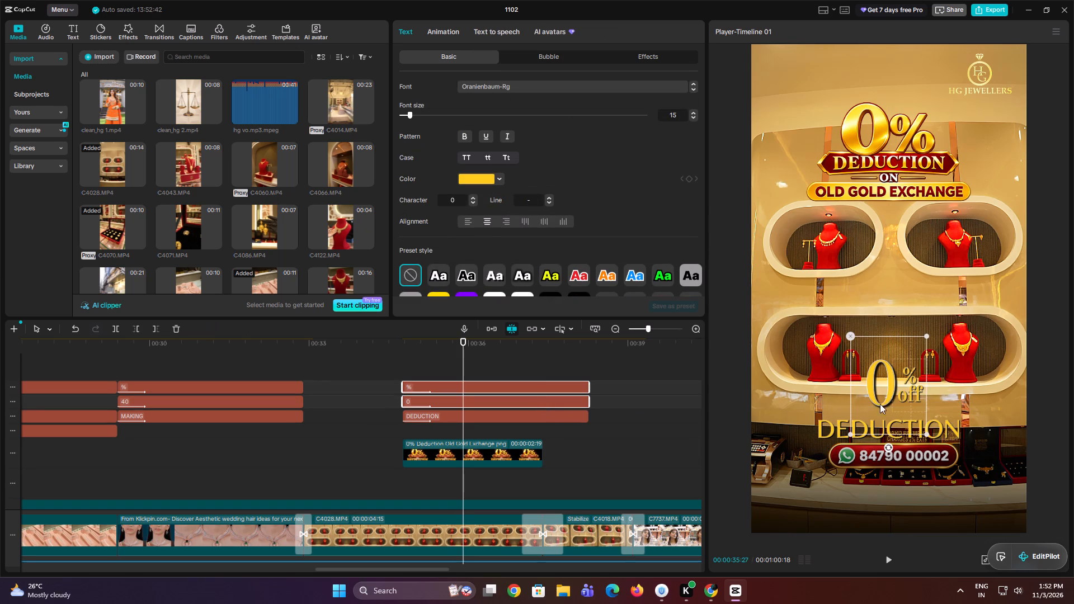
left_click_drag(890, 400, 889, 410)
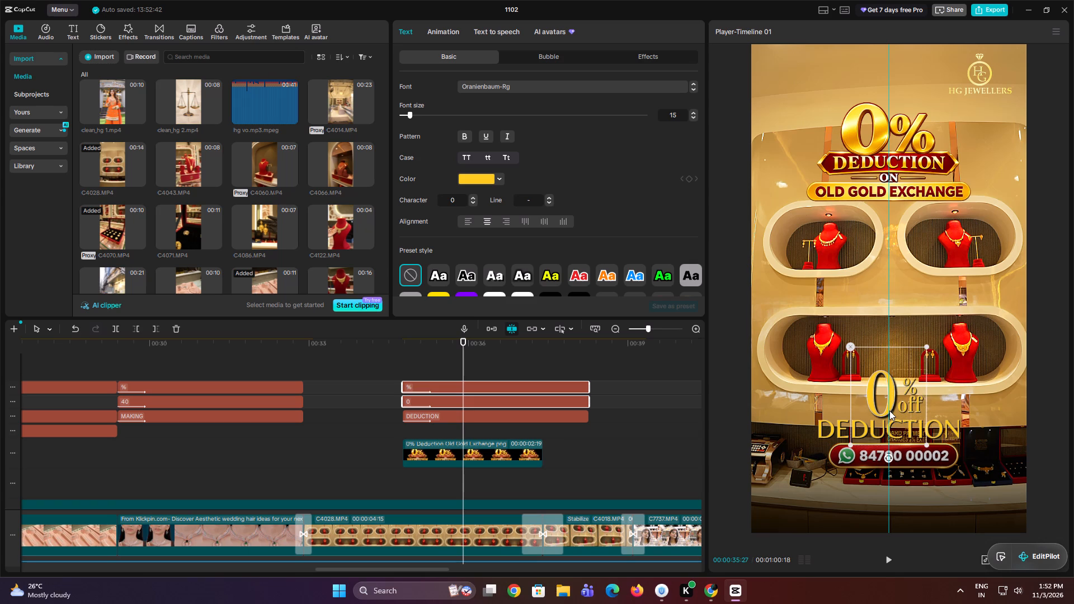
left_click_drag(889, 410, 889, 410)
Delete the 0% Deduction Old Gold Exchange graphic from the timeline.
left_click(474, 457)
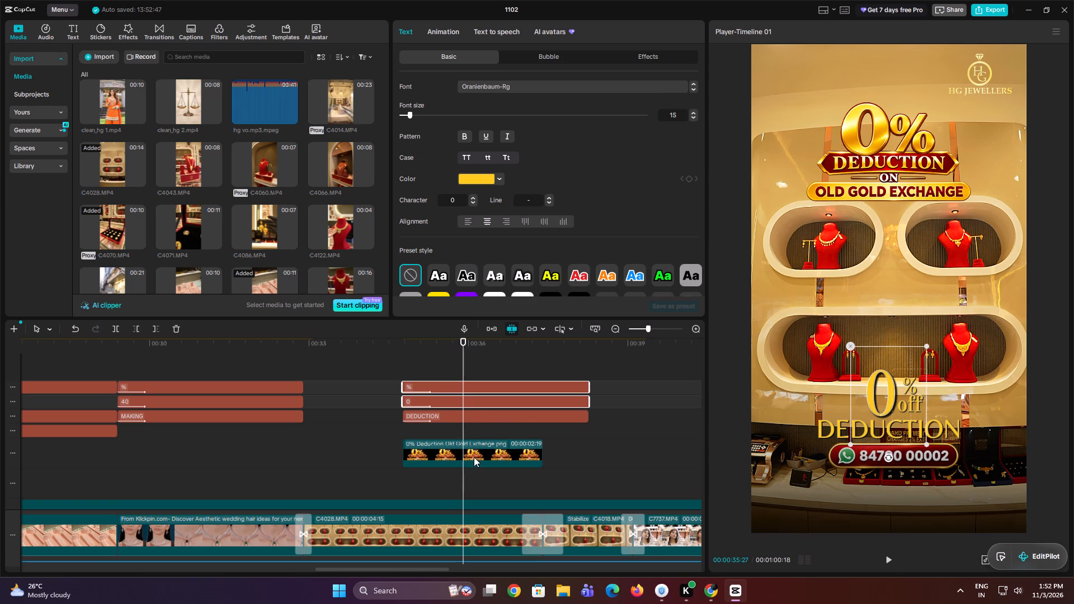
key("BackSpace")
Play through the 0% off DEDUCTION offer from just before its texts start to review the animation.
left_click(398, 384)
key("space")
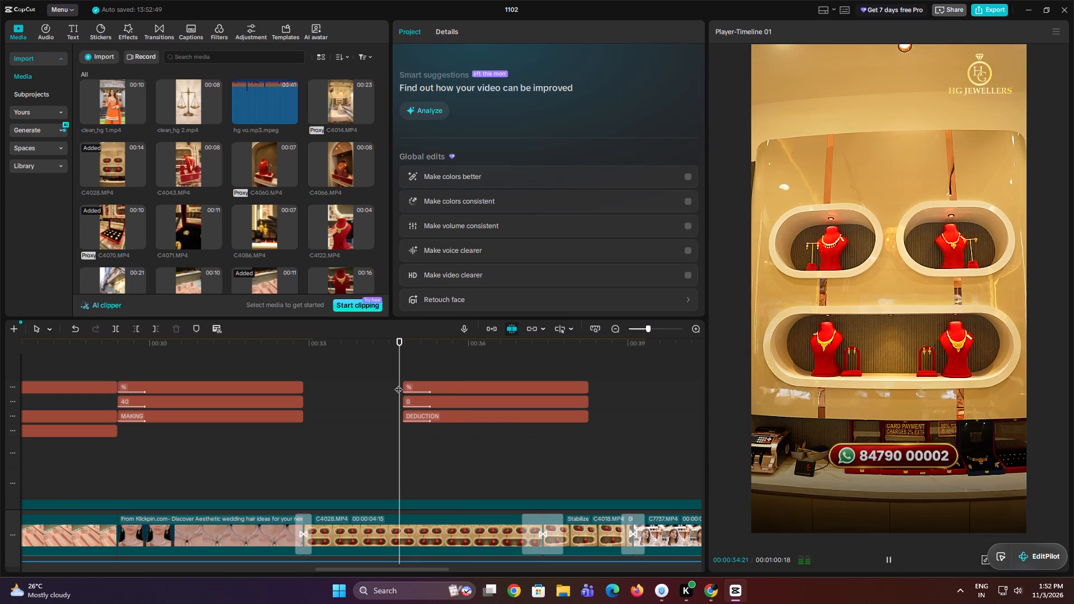
key("space")
left_click(430, 416)
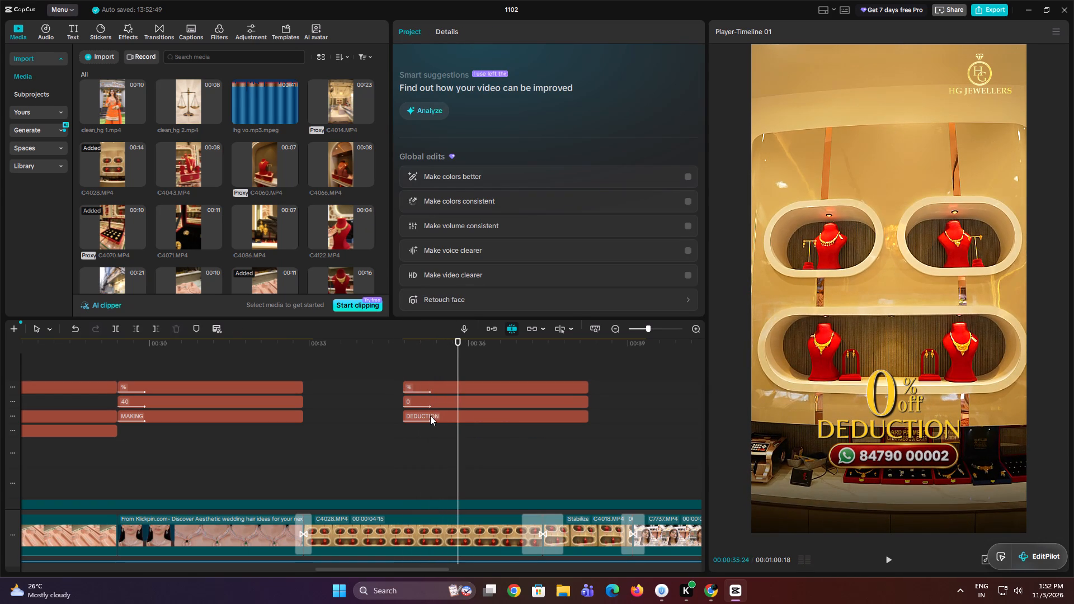
key("space")
key("space")
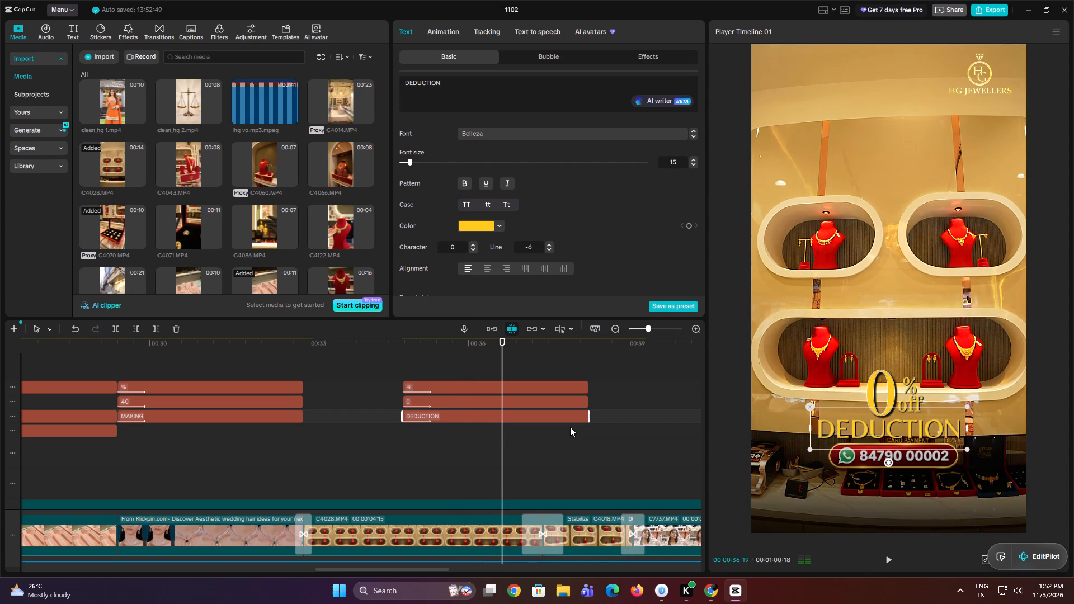
key("space")
key("space")
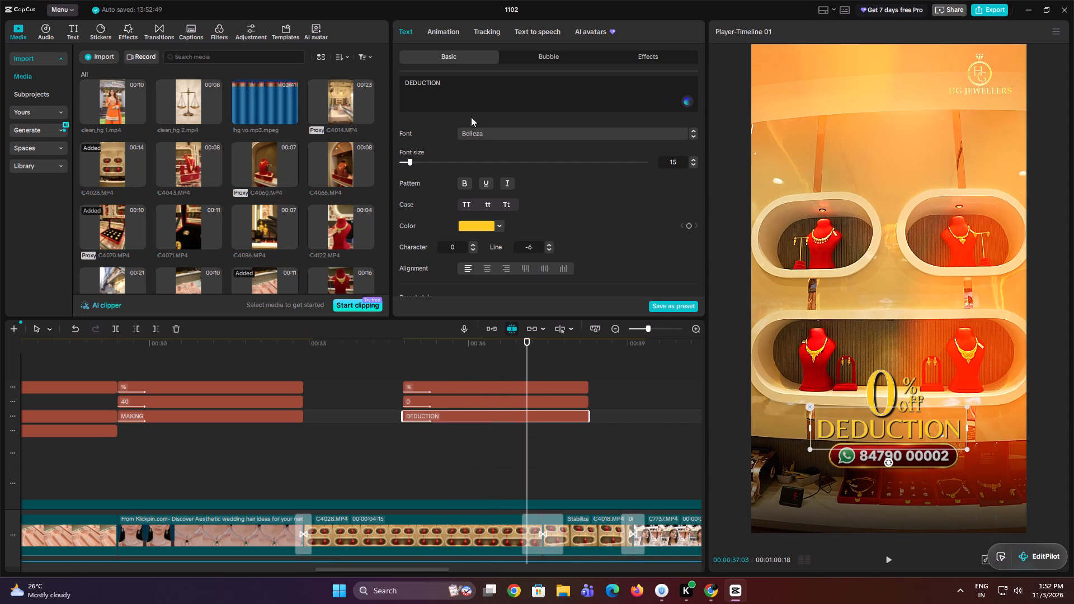
Set the DEDUCTION text back to title case and enlarge it slightly.
left_click(509, 202)
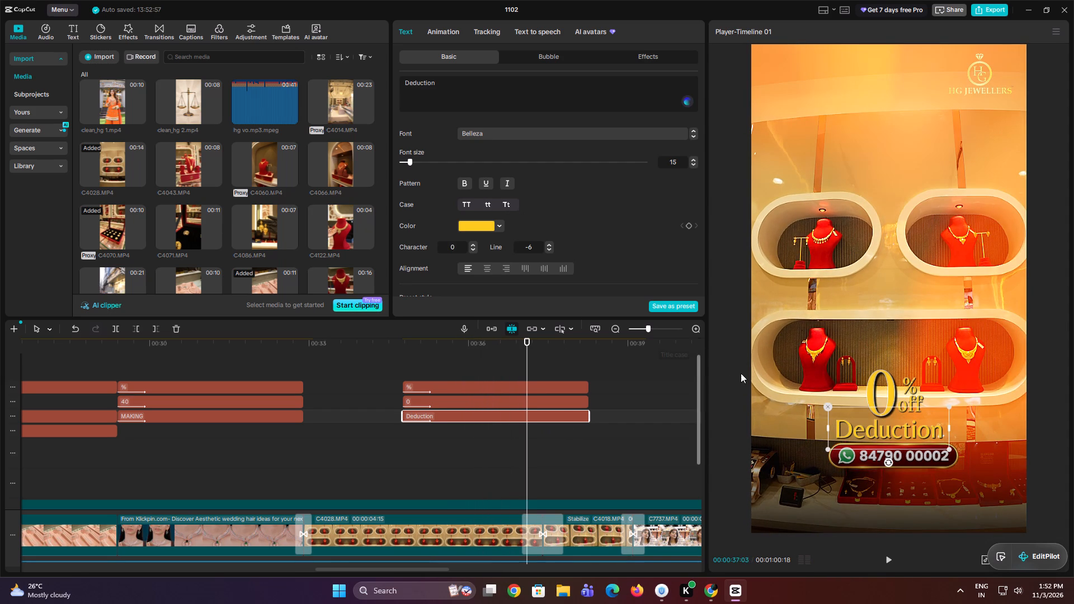
left_click_drag(950, 408, 965, 405)
Strengthen the Deduction text's shadow by raising its opacity to 97% and slightly increasing its blurriness.
scroll(469, 256, "down", 12)
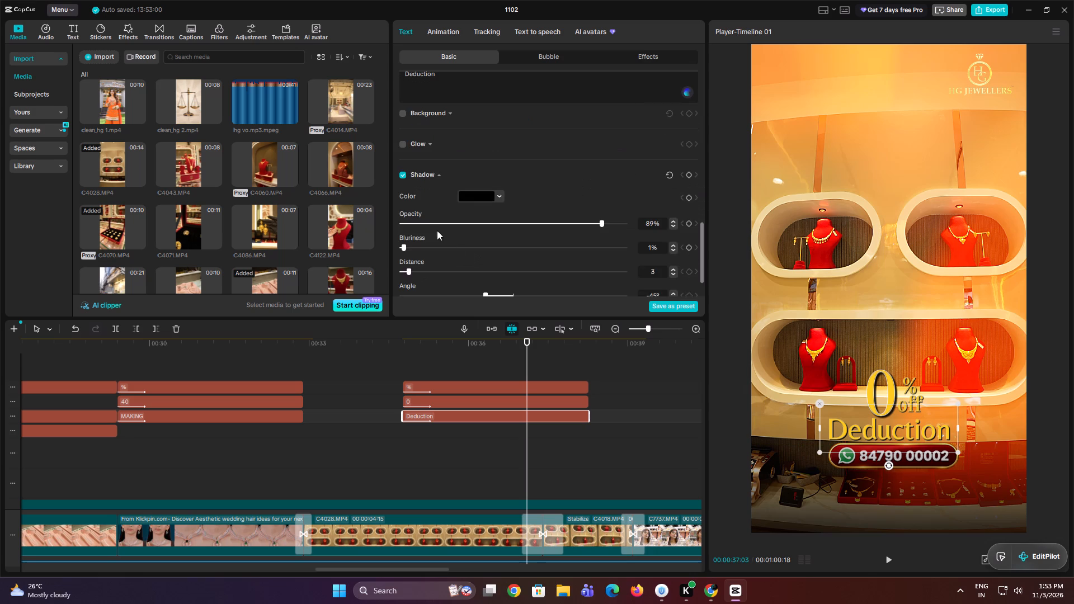
left_click_drag(402, 202, 412, 204)
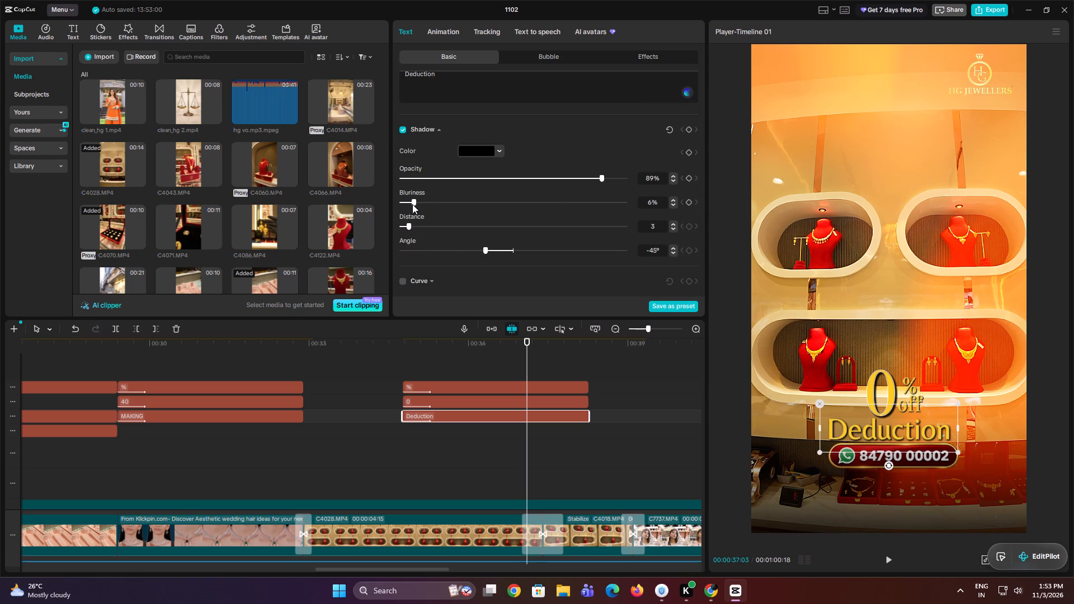
left_click_drag(412, 204, 418, 205)
left_click_drag(592, 178, 619, 180)
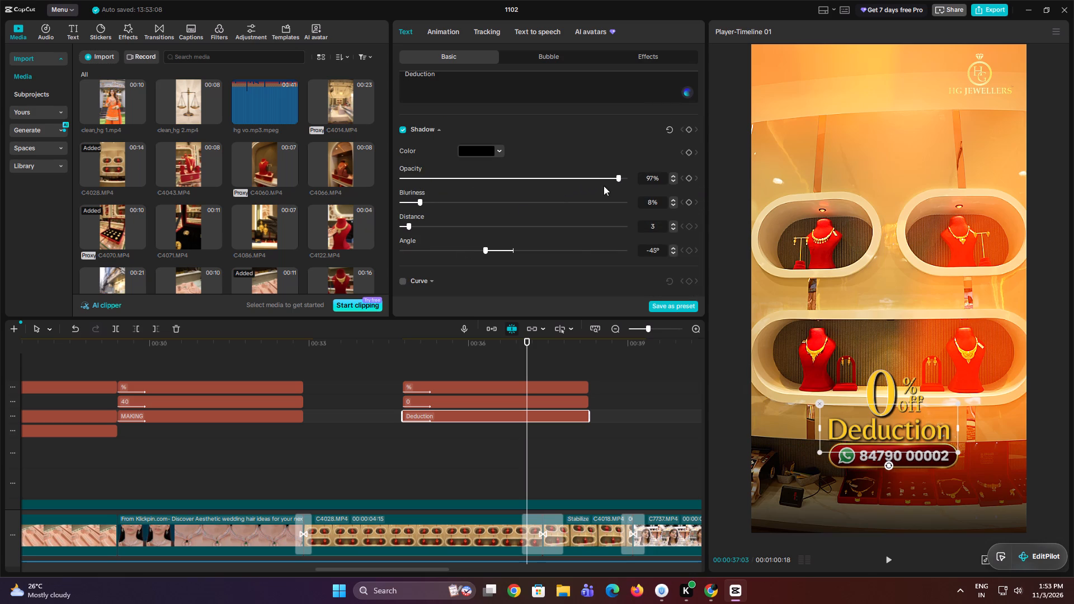
left_click_drag(417, 205, 412, 205)
Capture a screen snip of the preview frame at 00:00:35:11 showing the 0% off Deduction offer.
left_click(430, 372)
left_click_drag(430, 372, 435, 371)
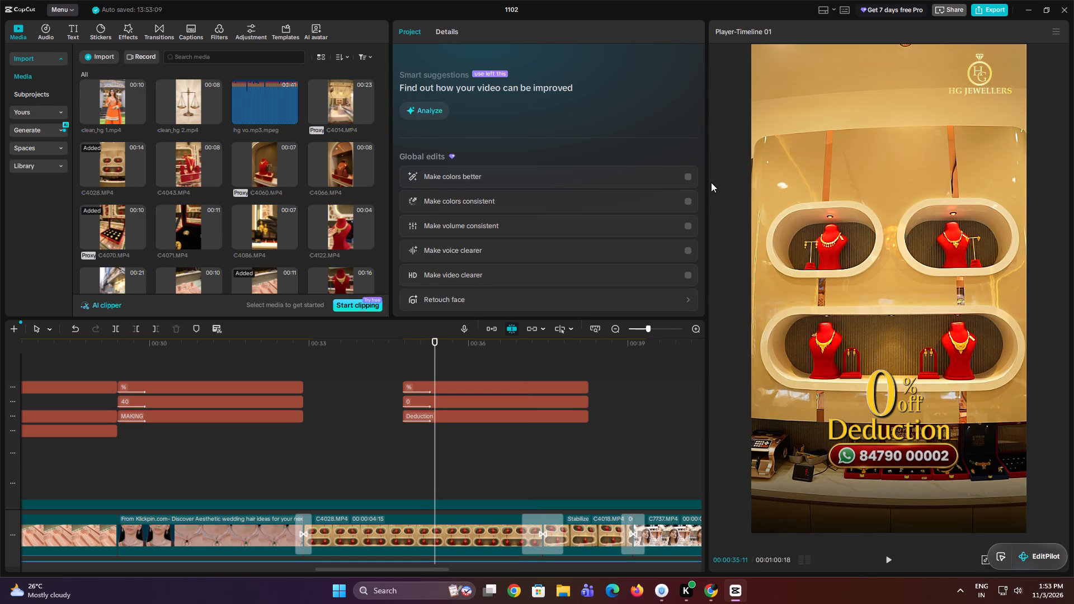
key("shift+super+s")
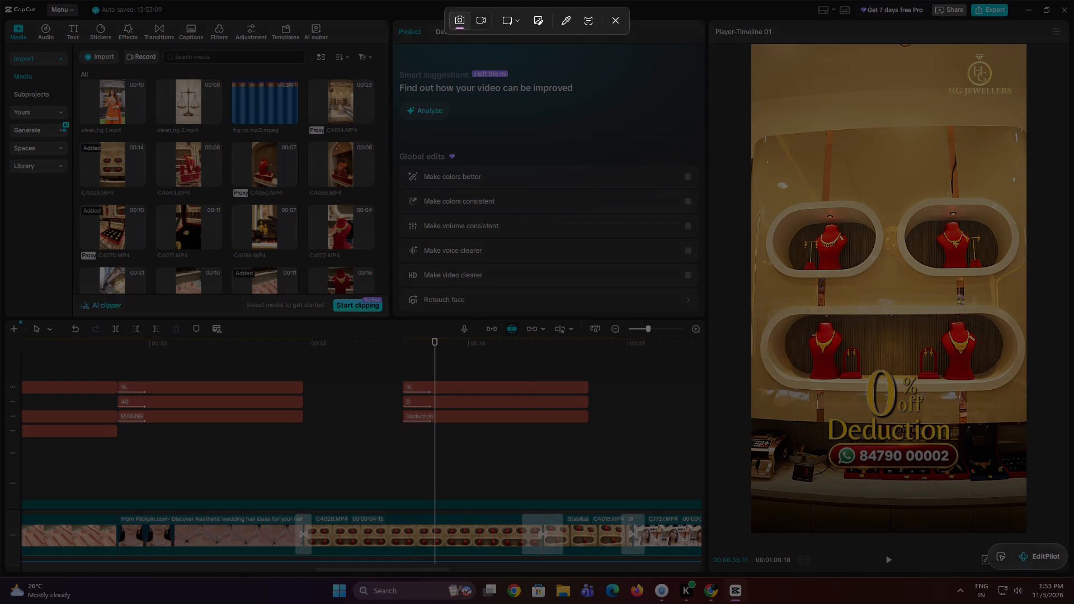
left_click_drag(753, 44, 1024, 516)
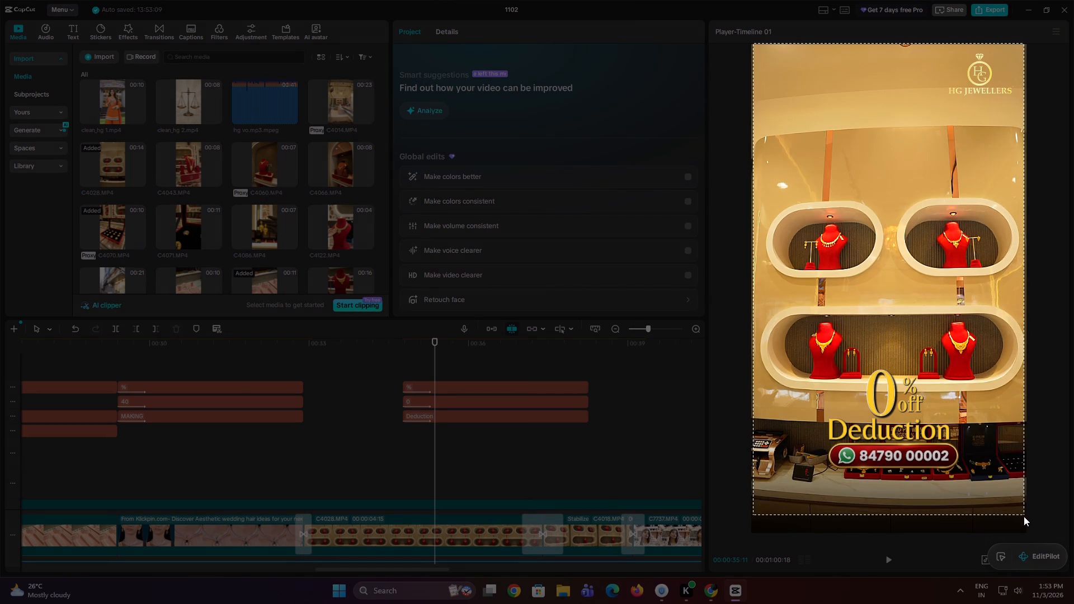
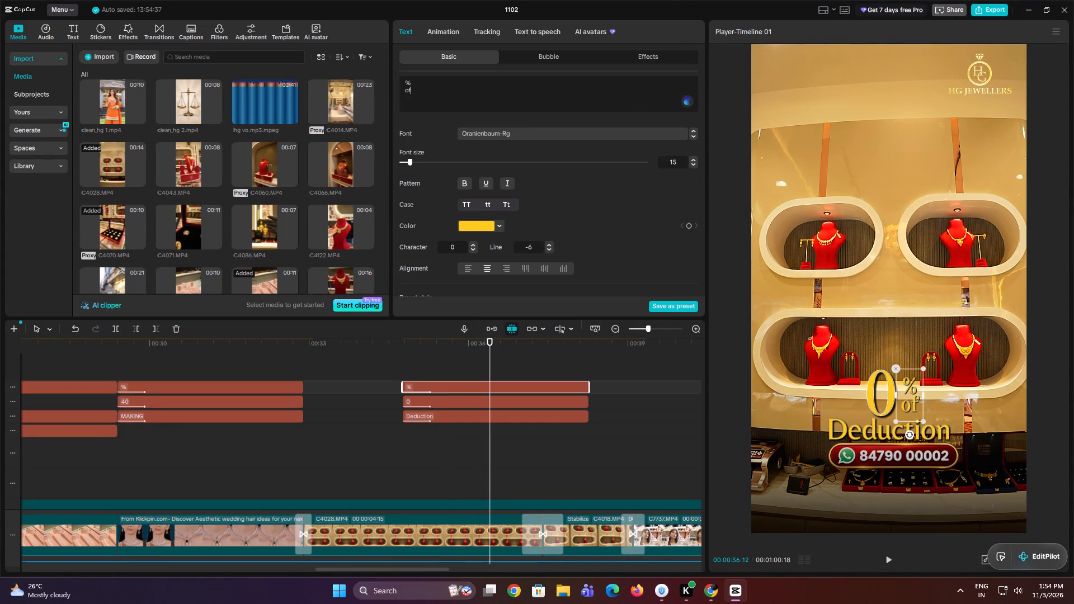
Remove the remaining "of" so the text reads only "%", then enlarge it and place it close beside the 0 above Deduction.
key("BackSpace")
key("BackSpace")
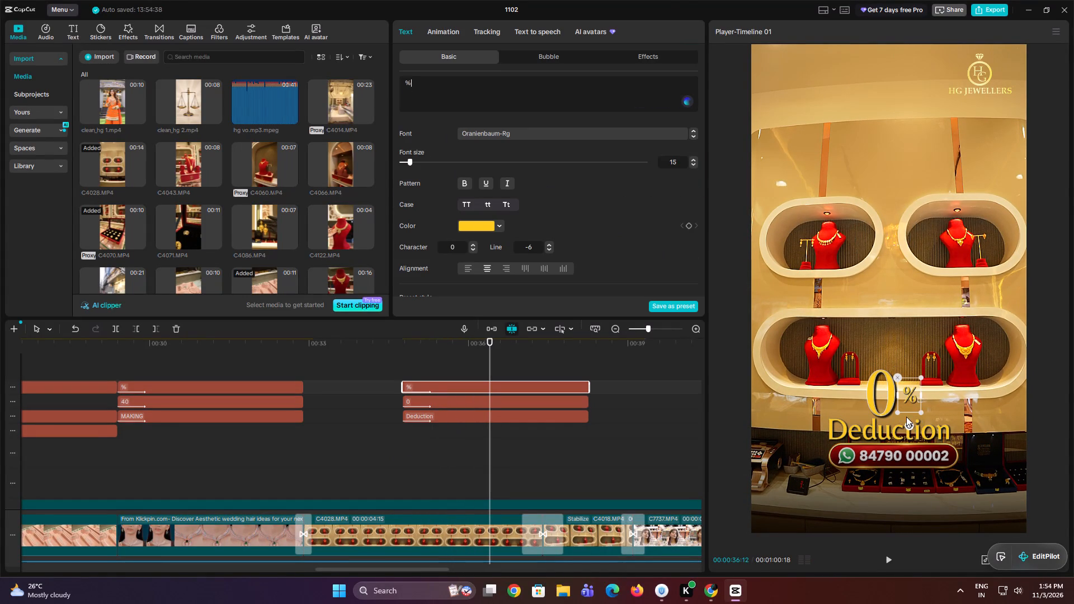
left_click_drag(899, 411, 885, 439)
left_click_drag(907, 406, 915, 408)
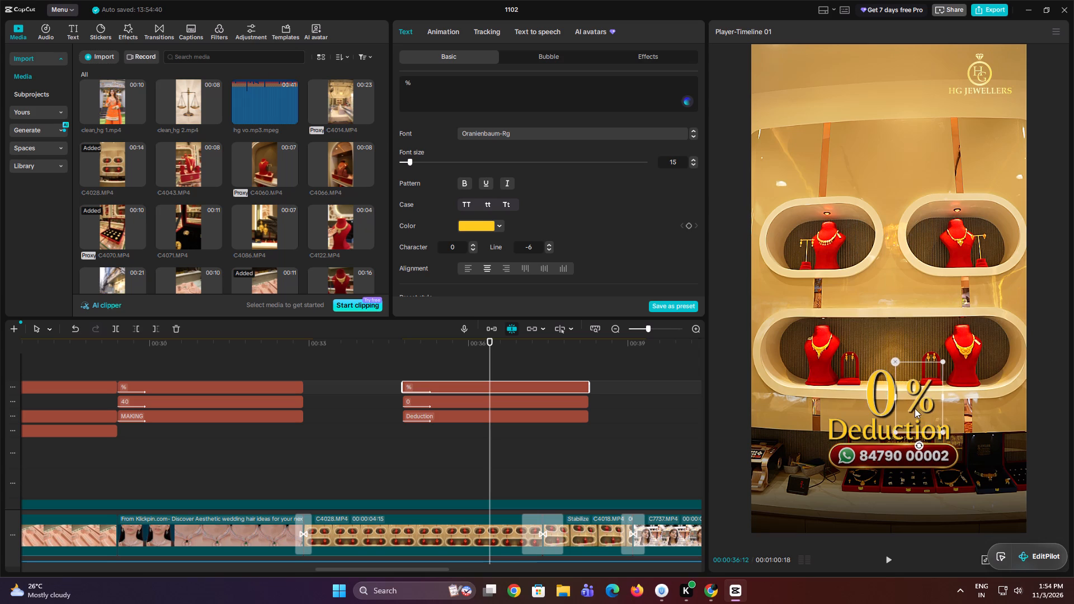
left_click_drag(915, 408, 912, 408)
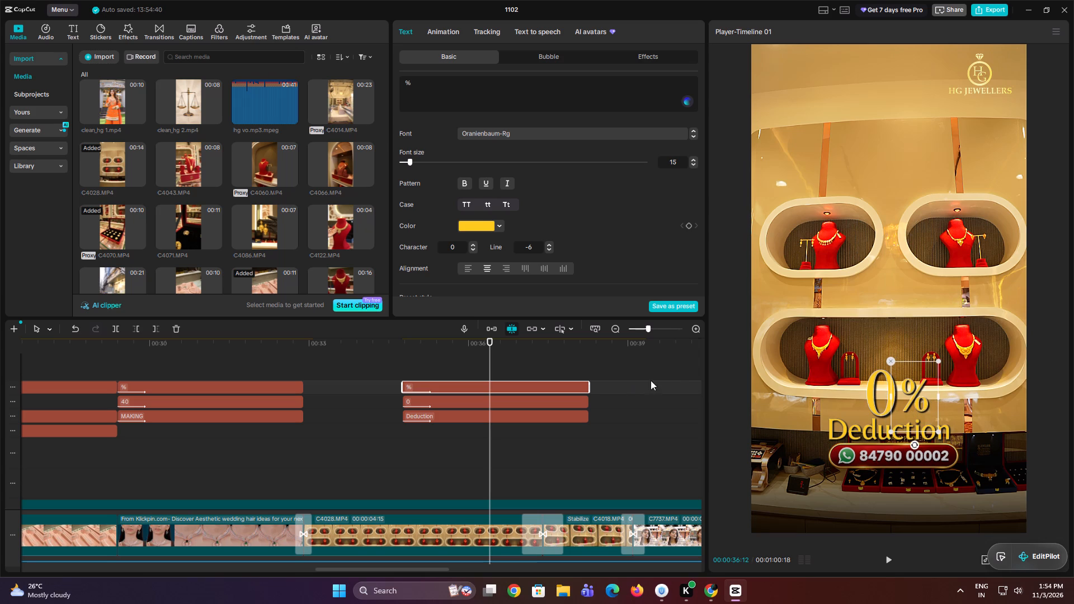
Shift the 0 and % texts together slightly left so the pair sits centred above Deduction.
left_click_drag(518, 379, 522, 402)
left_click_drag(903, 423, 895, 423)
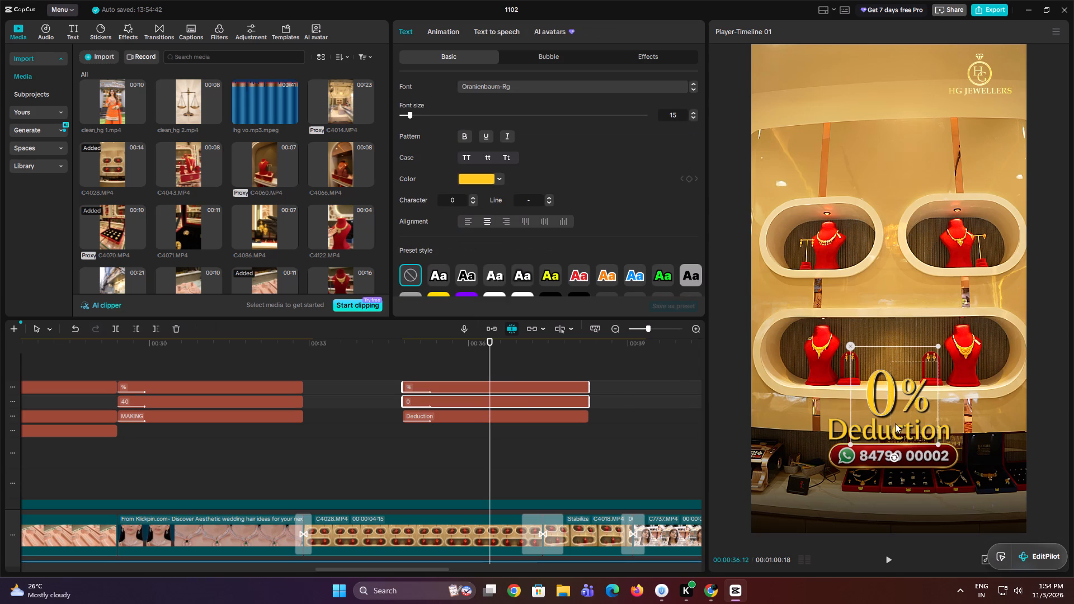
left_click_drag(895, 423, 897, 423)
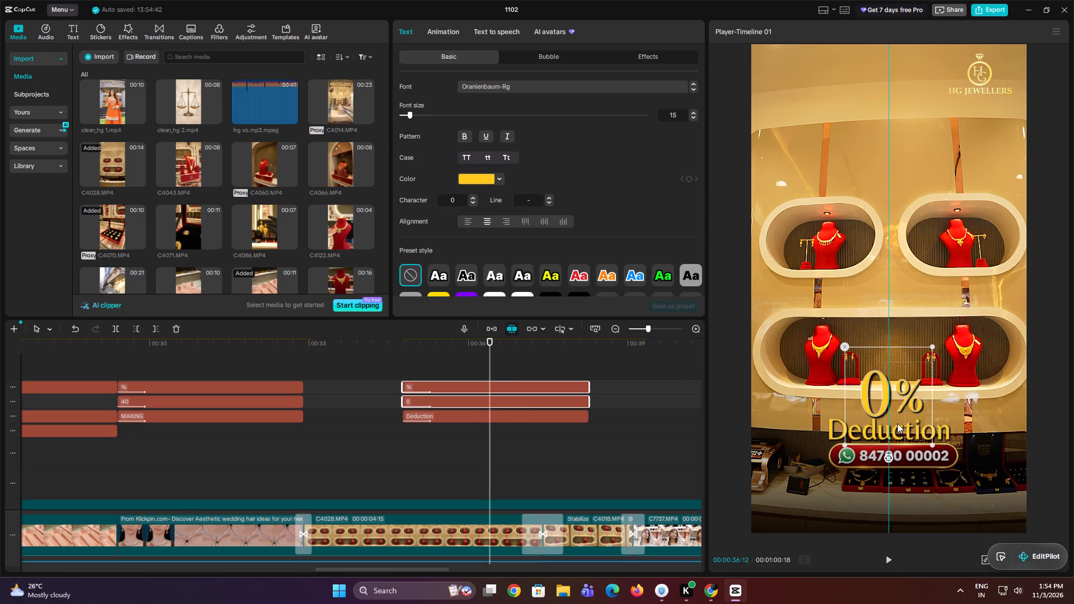
left_click_drag(897, 423, 893, 424)
Play the 0% Deduction offer from just before its text starts, then capture a screen snip of the preview frame at 00:00:36:14.
left_click(393, 373)
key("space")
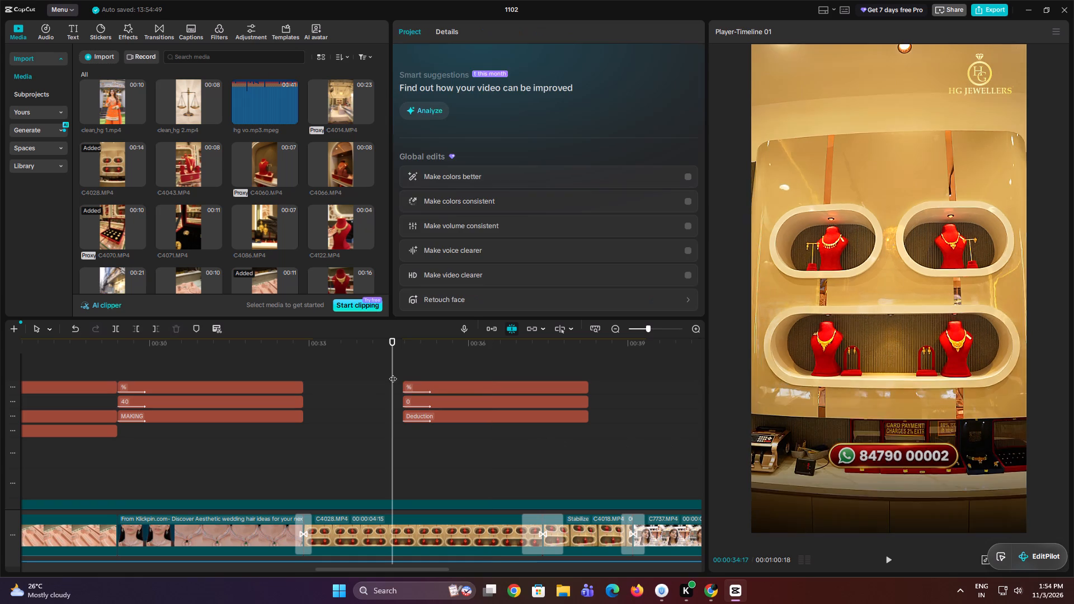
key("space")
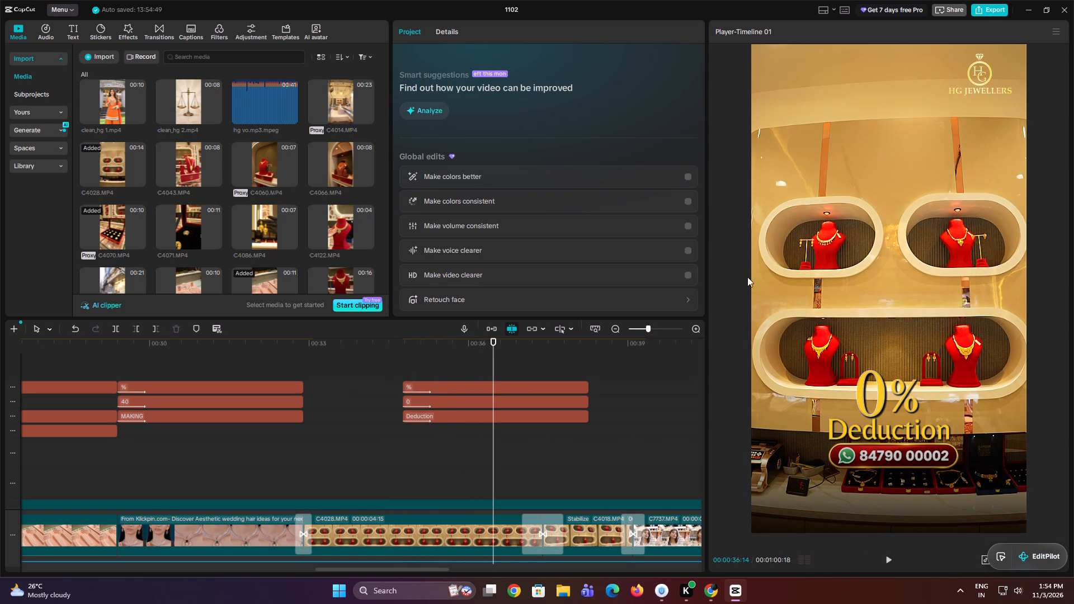
key("shift+super+s")
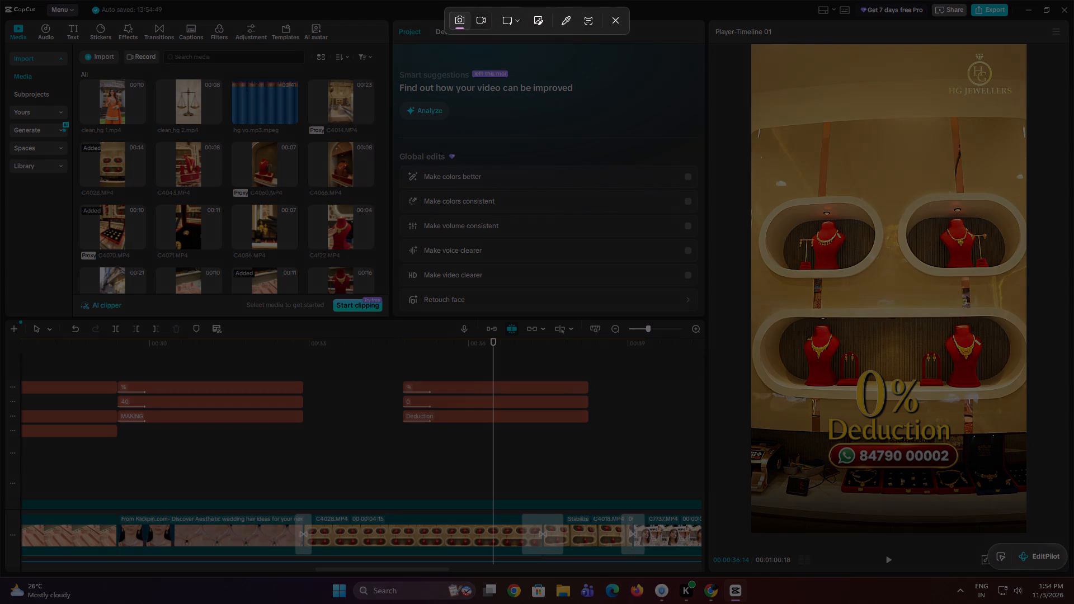
left_click_drag(751, 43, 1019, 530)
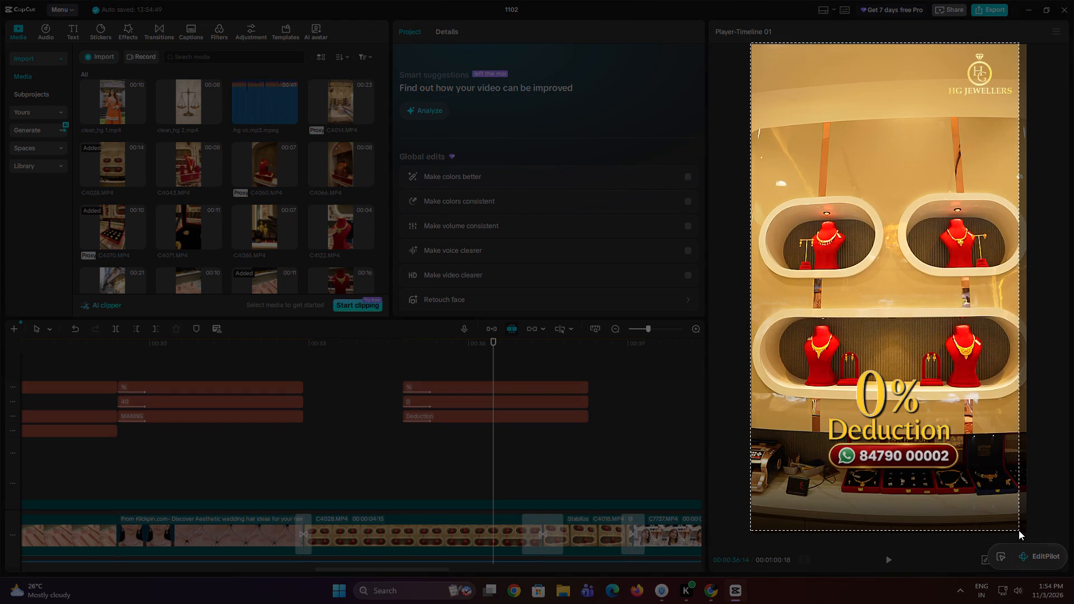
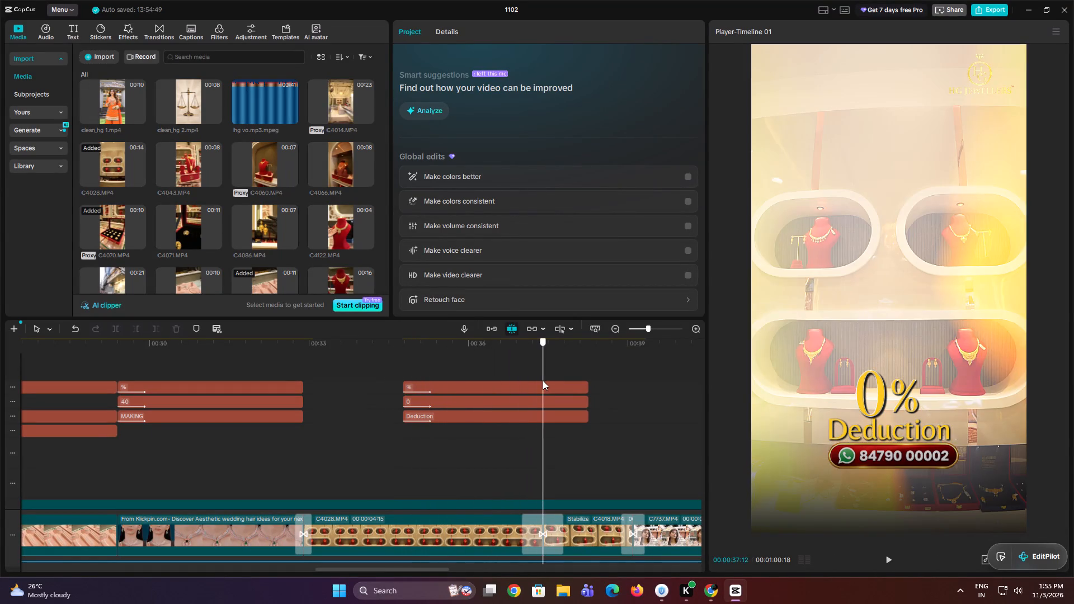
Duplicate the Deduction text clip onto a new track directly beneath the original, keeping the same start and length.
left_click_drag(543, 380, 489, 384)
left_click_drag(522, 376, 520, 410)
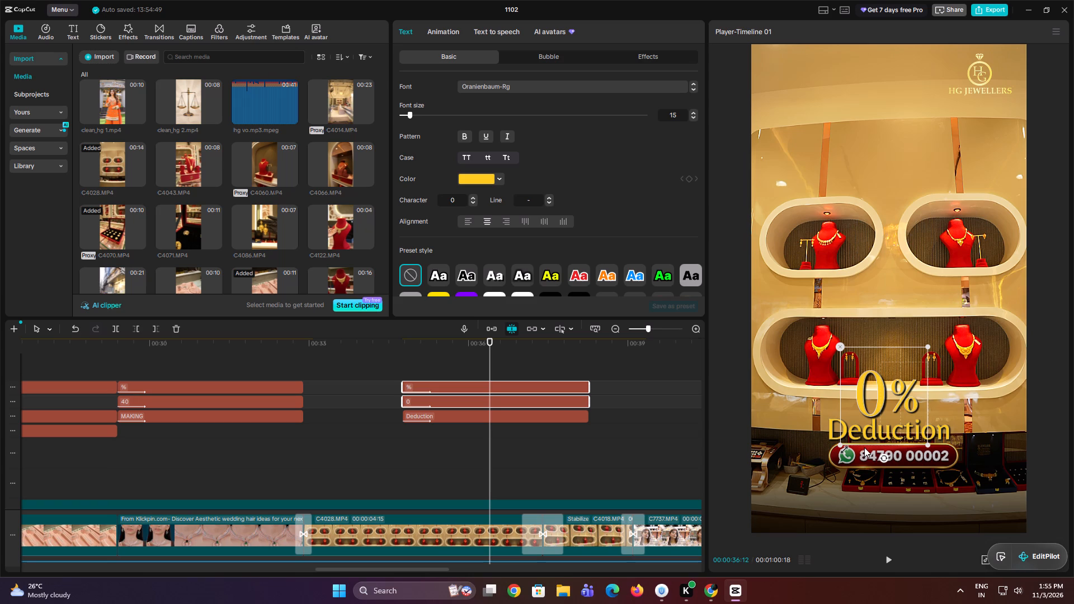
left_click(435, 419)
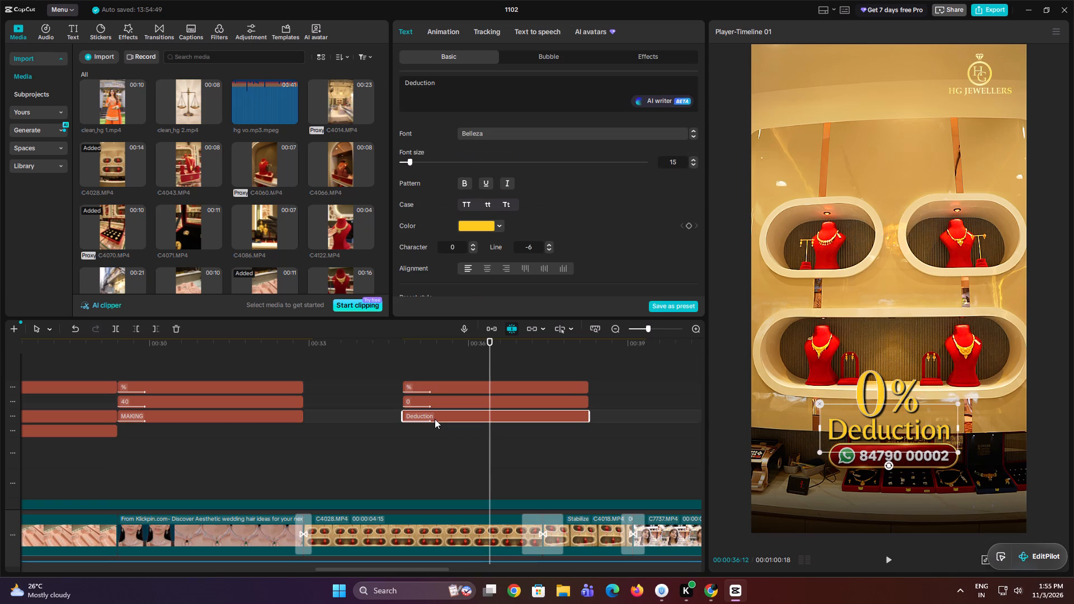
left_click_drag(437, 417, 437, 422, "alt")
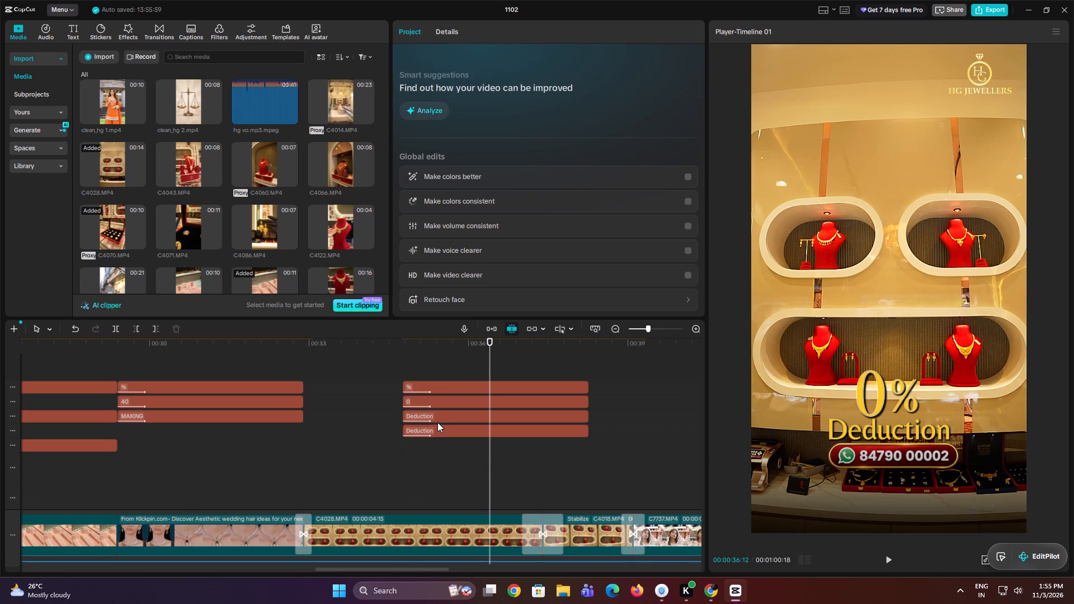
Open the wording of the lower Deduction text copy for editing.
left_click(440, 433)
left_click_drag(445, 89, 331, 63)
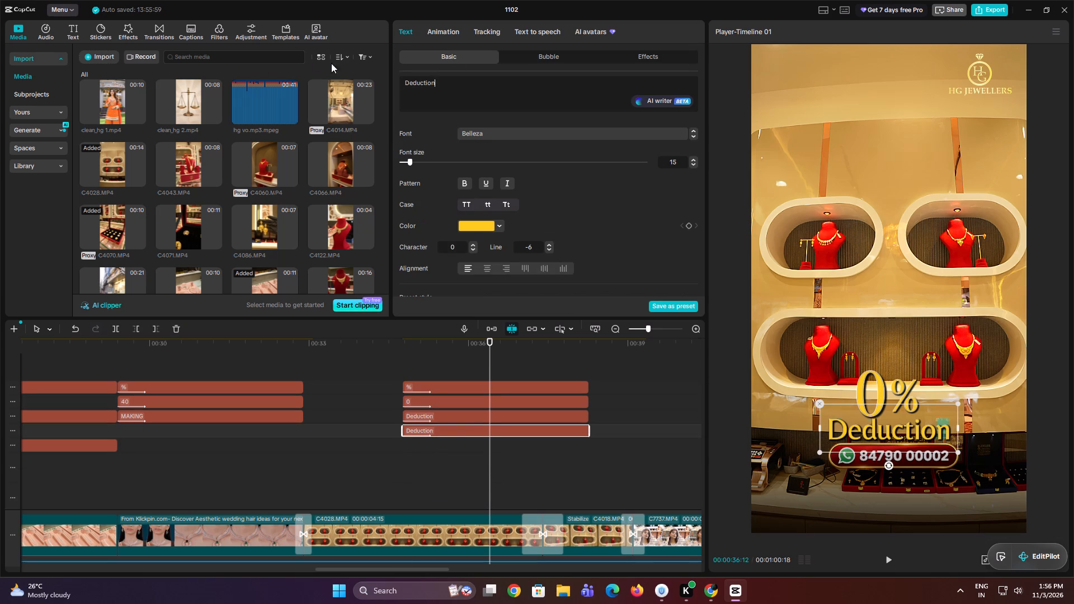
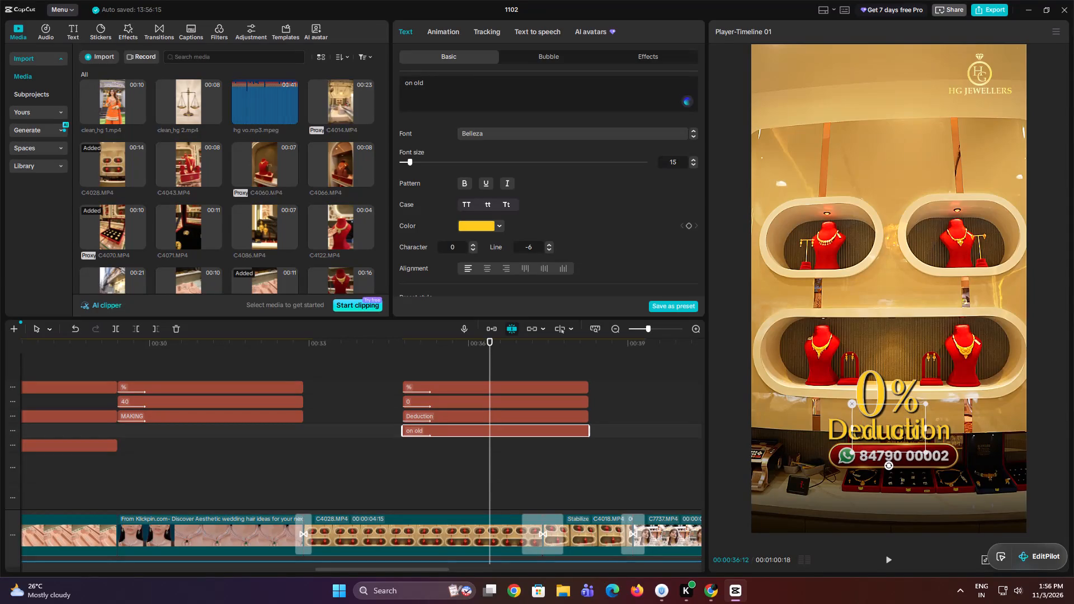
Continue the "on old" text layer below Deduction so that it reads "on old gol".
key("space")
type("gol")
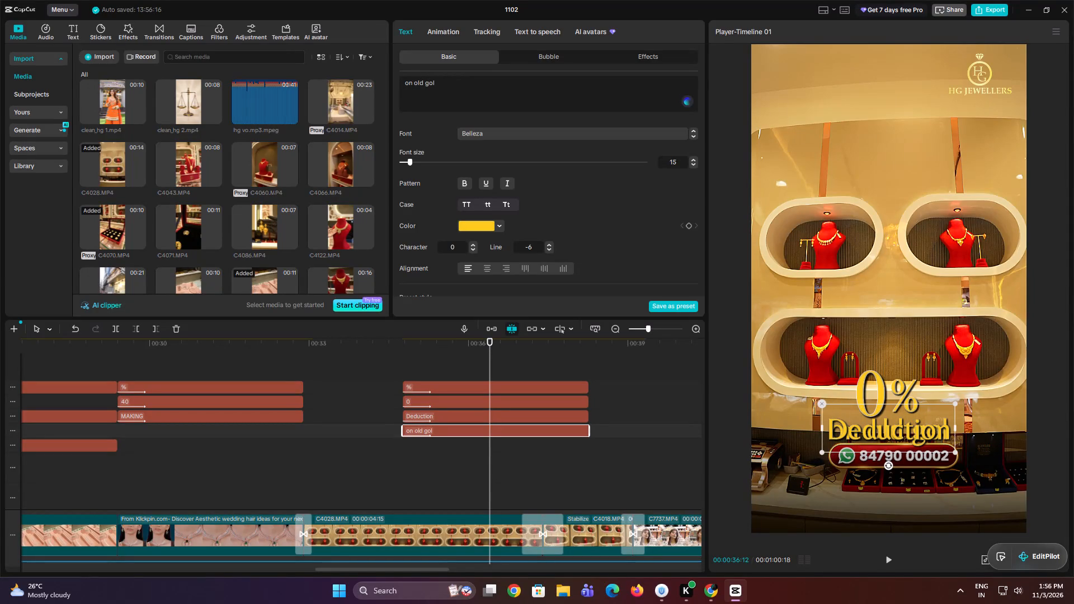
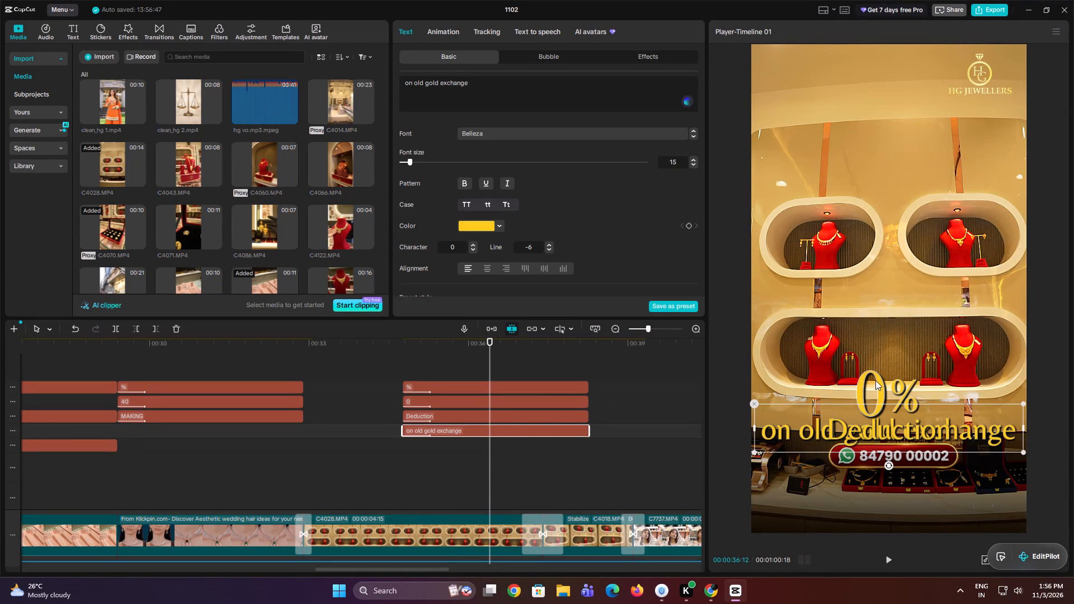
Move the 0, % and Deduction texts together upward so they sit clear above the "on old gold exchange" line.
left_click_drag(572, 371, 560, 422)
left_click_drag(900, 432, 902, 408)
Restyle the "on old gold exchange" line in title case and white (FFFFFF), scaling it down to fit between Deduction and the phone banner.
left_click(502, 428)
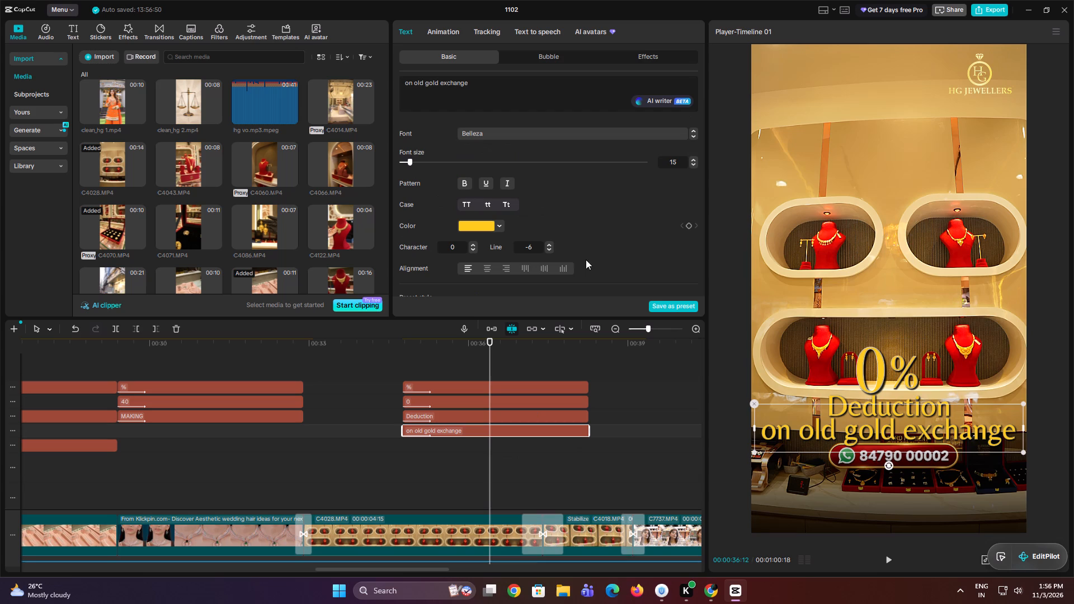
left_click(507, 205)
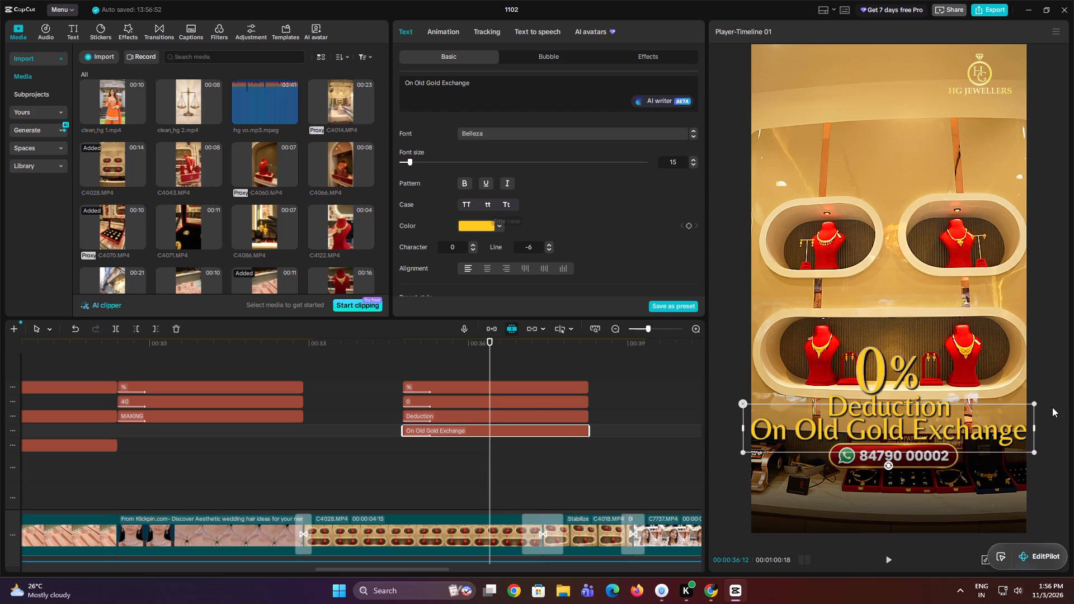
left_click_drag(1034, 403, 995, 425)
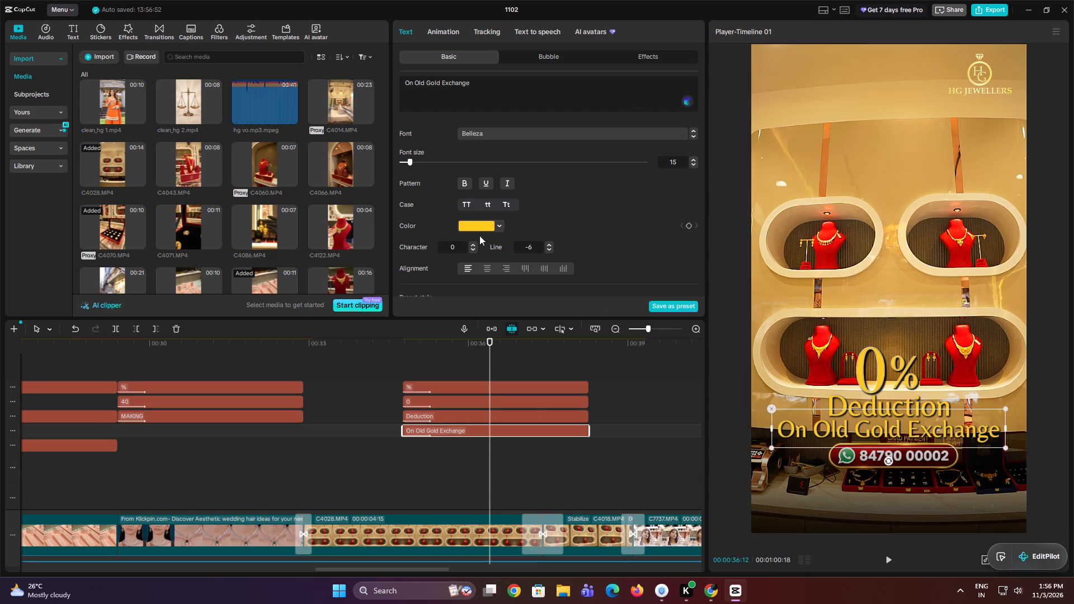
left_click(479, 227)
left_click_drag(466, 264, 364, 205)
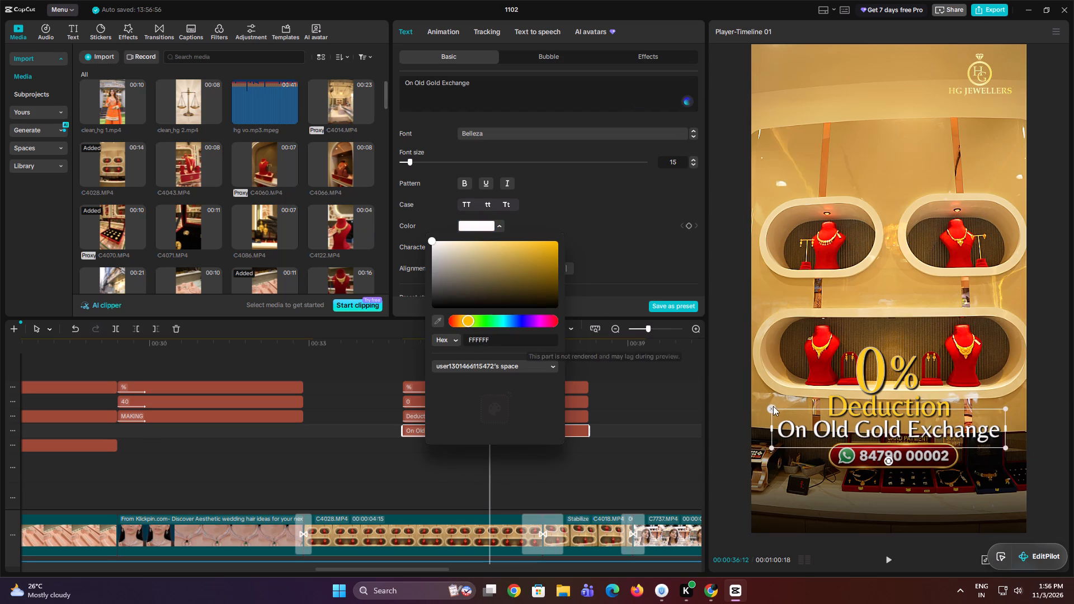
left_click_drag(1002, 408, 972, 426)
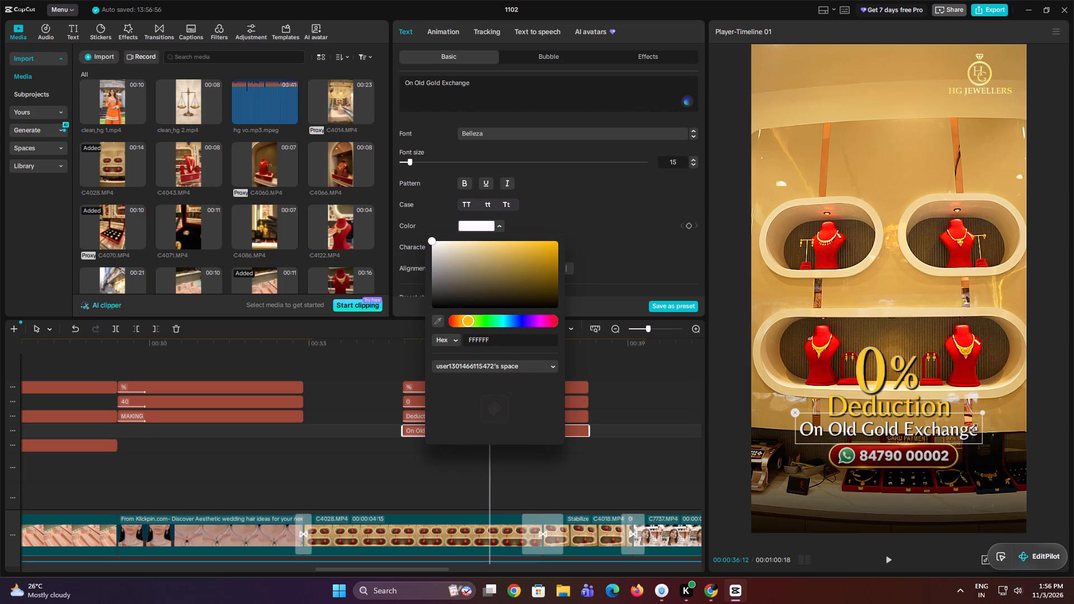
Centre the On Old Gold Exchange text horizontally beneath Deduction, at about X 0, Y -1101.
left_click_drag(972, 426, 972, 426)
left_click(944, 436)
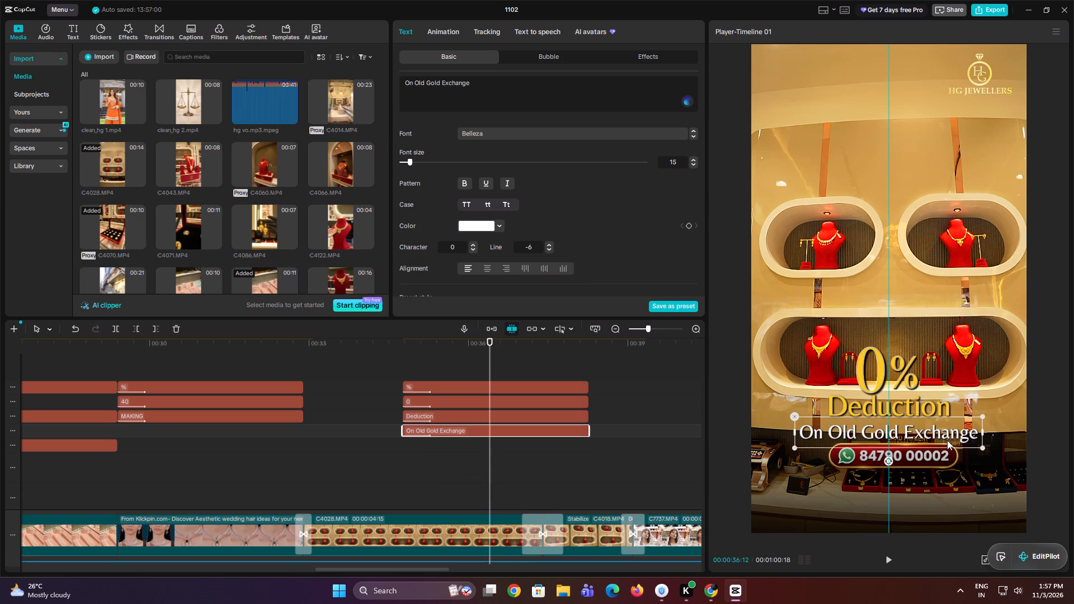
Move the %, 0 and Deduction texts together slightly down, closer to the On Old Gold Exchange line.
left_click_drag(500, 374, 497, 417)
left_click(847, 400)
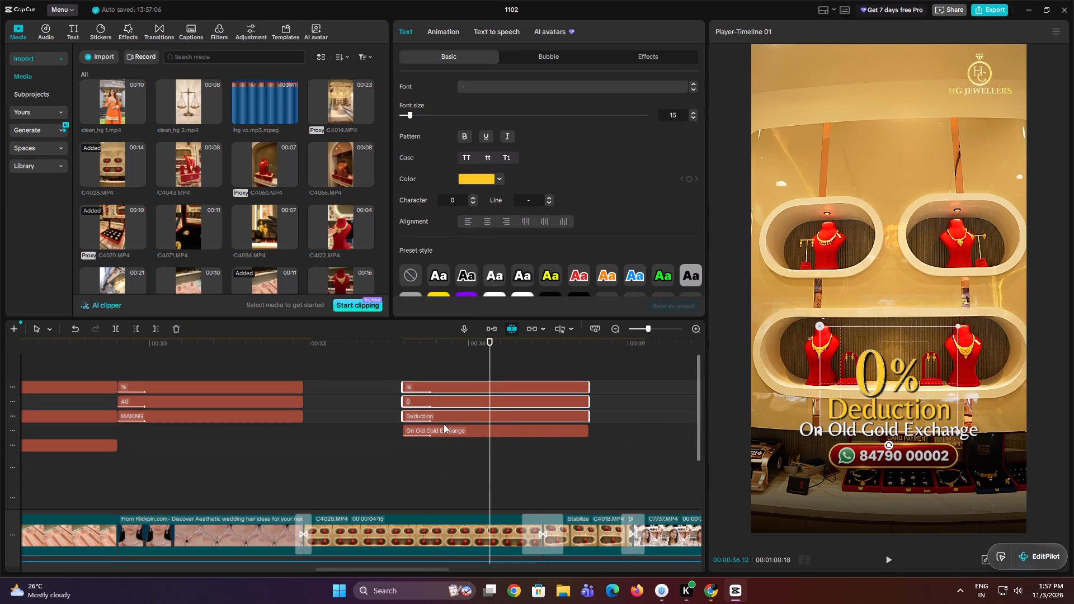
Adjust the shadow blurriness of the On Old Gold Exchange text.
left_click(432, 433)
scroll(497, 245, "down", 3)
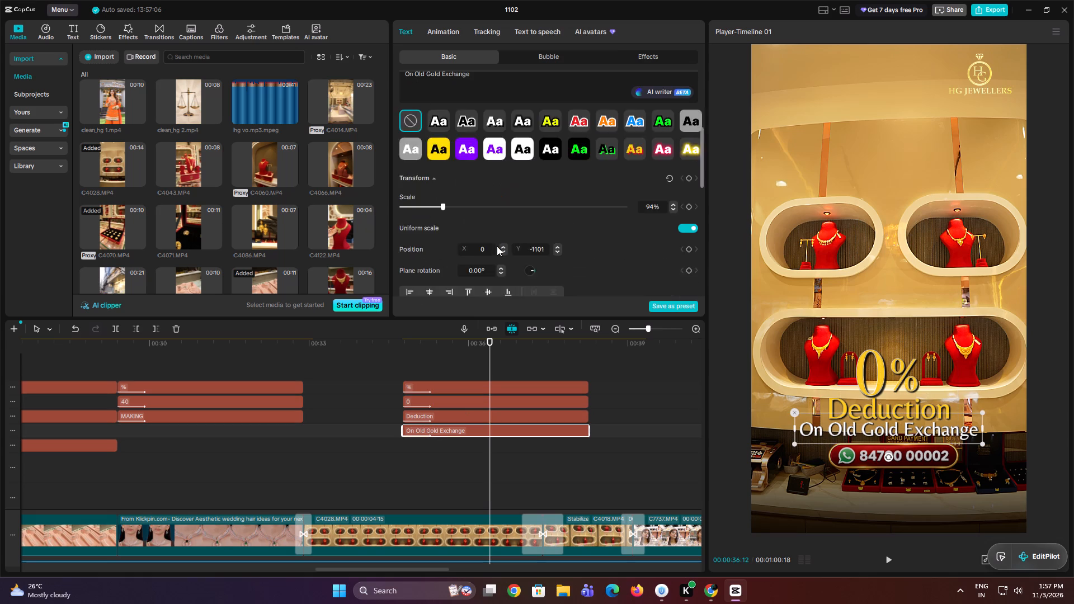
scroll(497, 246, "down", 7)
scroll(445, 249, "down", 2)
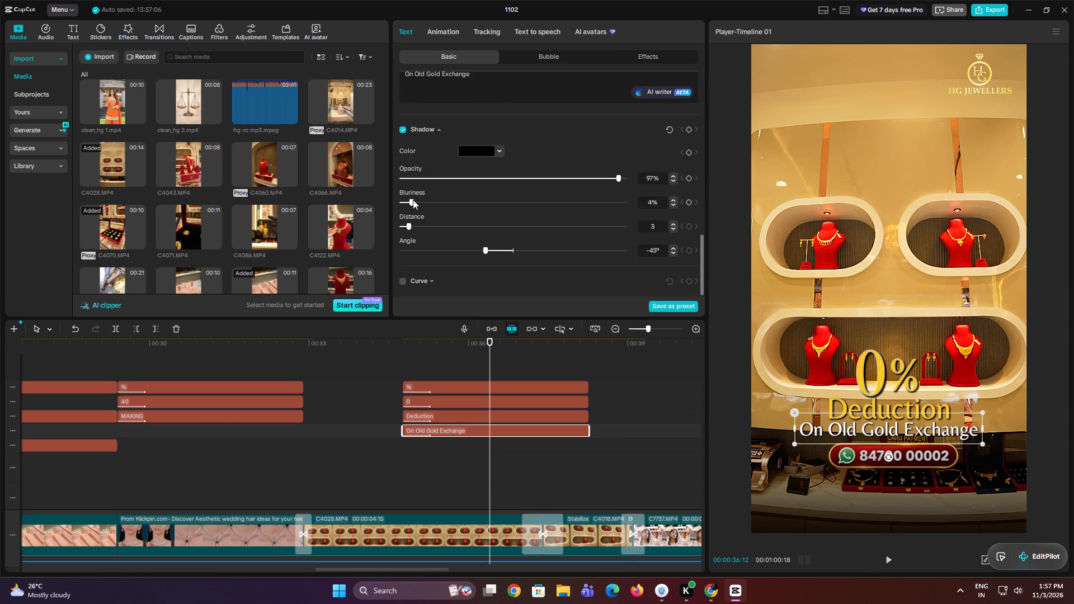
left_click_drag(413, 196, 435, 214)
Play back the start of the 0% Deduction offer to check how its texts come in.
left_click(409, 366)
left_click_drag(409, 366, 447, 373)
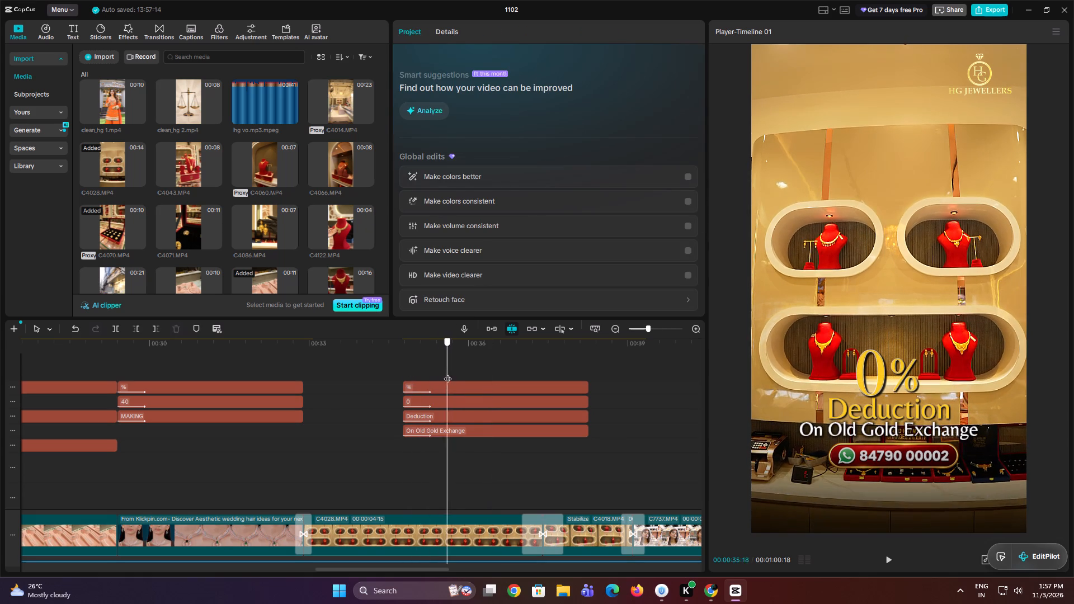
left_click_drag(447, 373, 398, 375)
key("space")
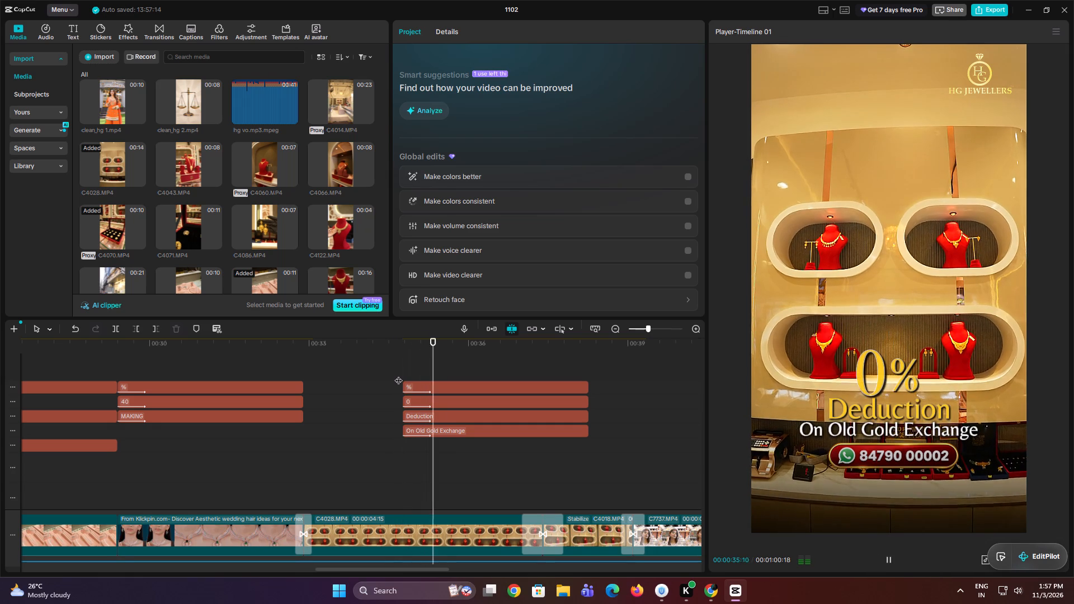
key("space")
Select the On Old Gold Exchange text layer for further editing.
left_click(465, 433)
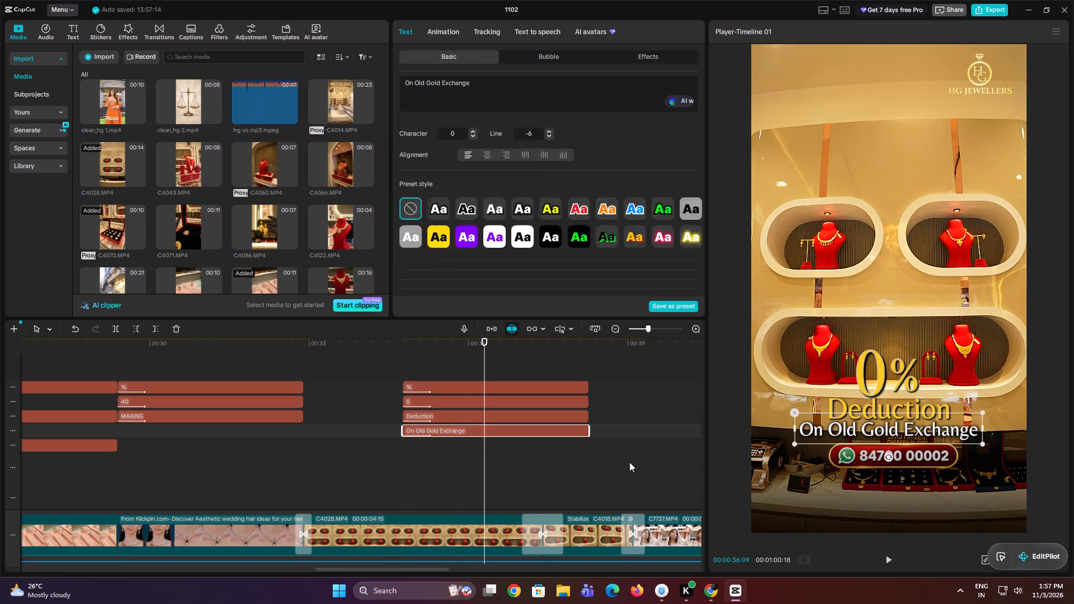
Nudge the On Old Gold Exchange text very slightly down in the preview, keeping it horizontally centred, and deselect it.
left_click(882, 433)
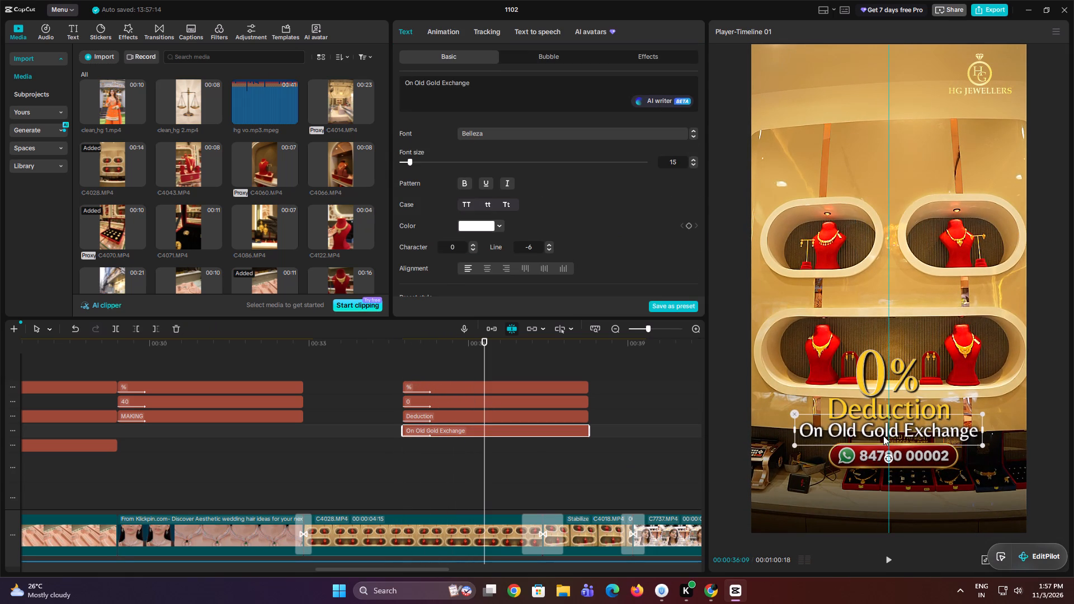
left_click(503, 374)
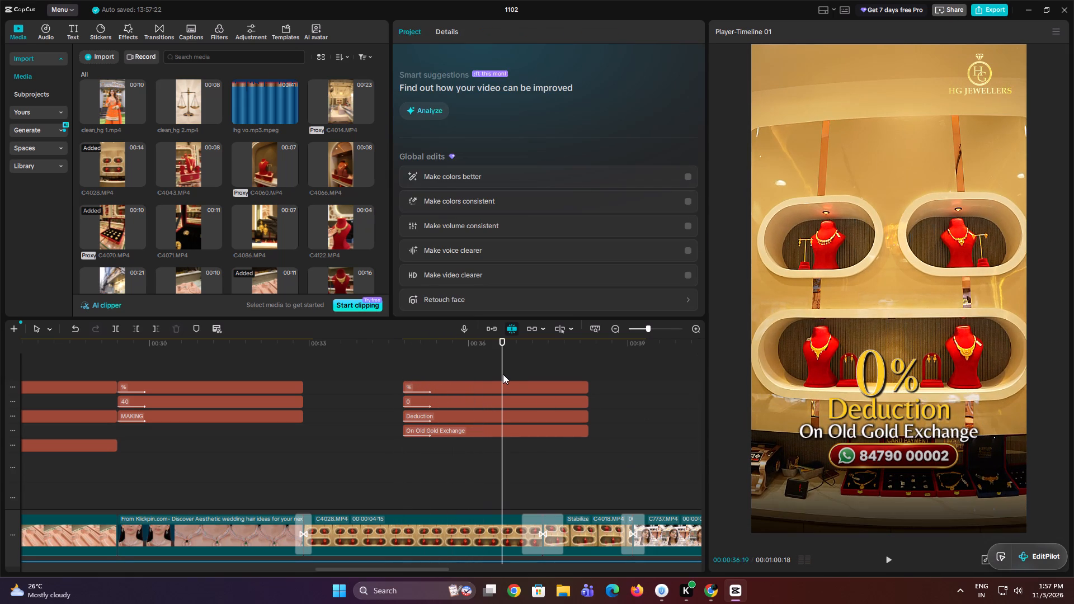
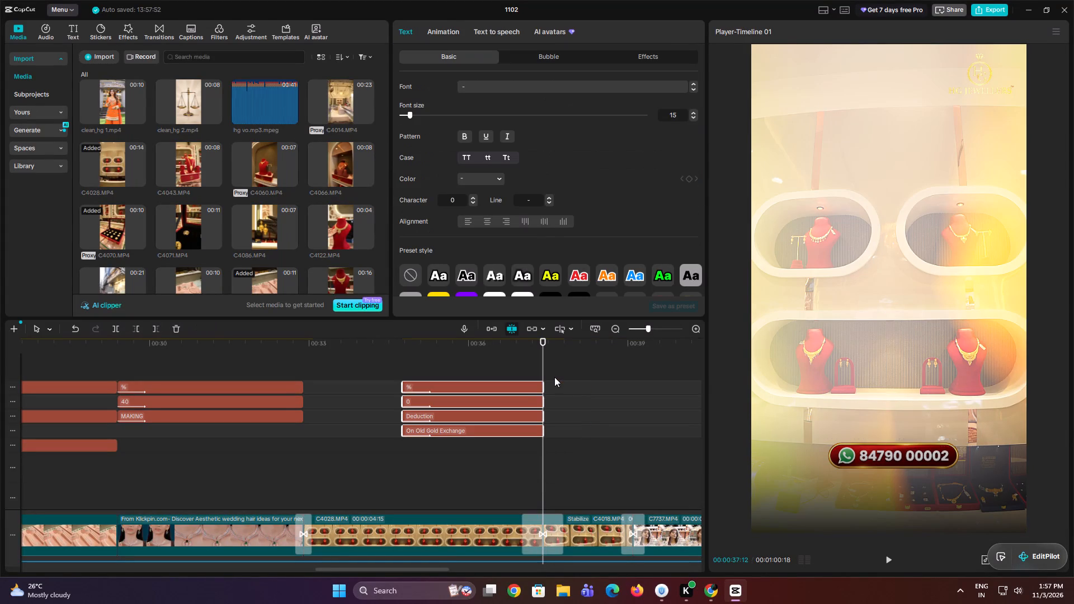
Review the making charges offer graphics across the whole timeline and play the promo from the 50% off offer.
left_click(505, 371)
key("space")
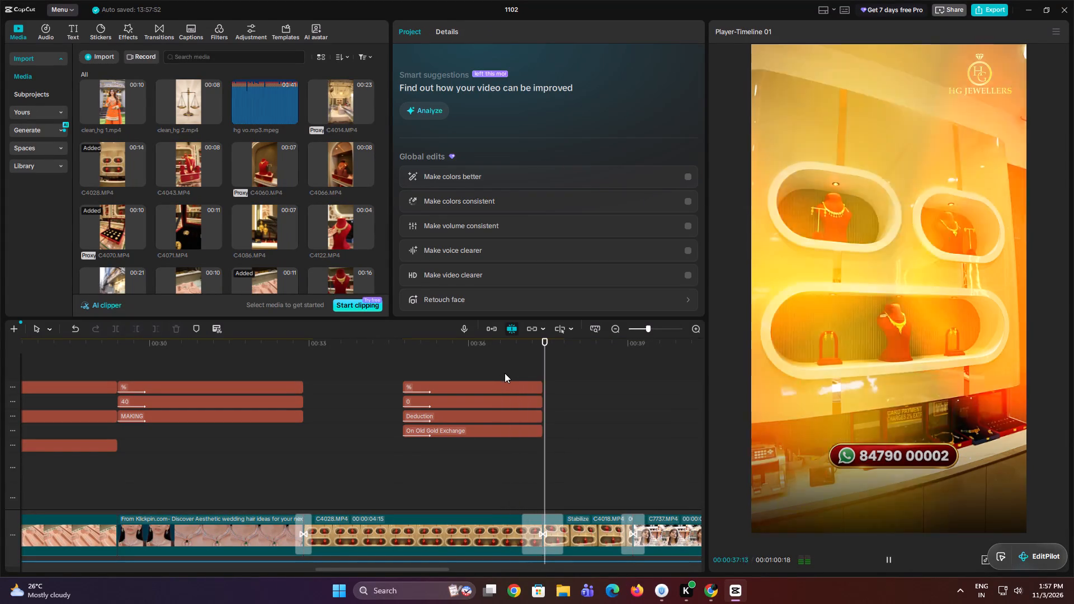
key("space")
left_click(646, 324)
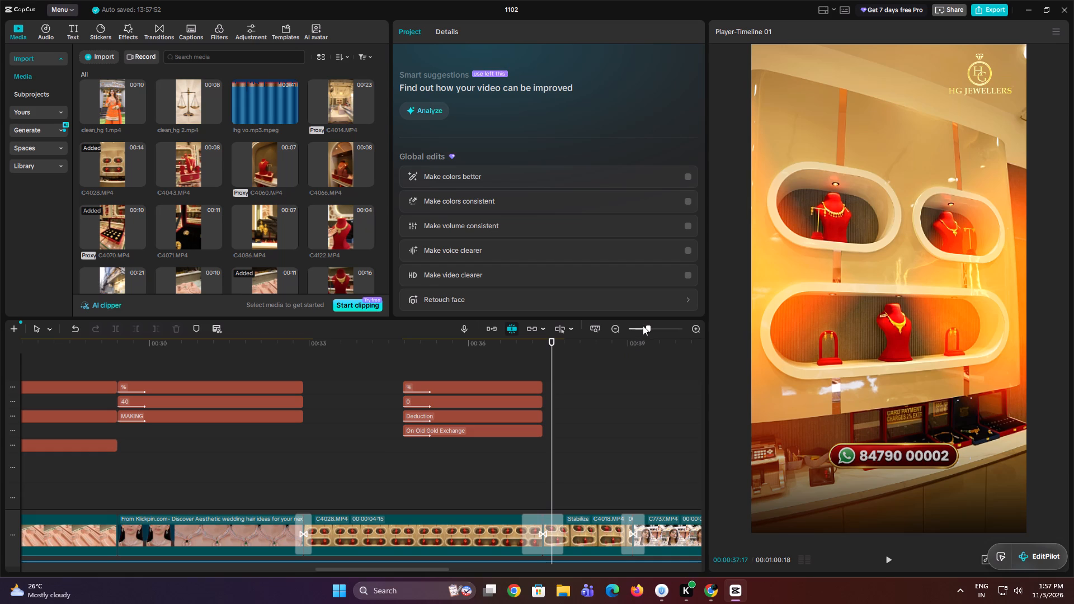
left_click_drag(644, 328, 636, 330)
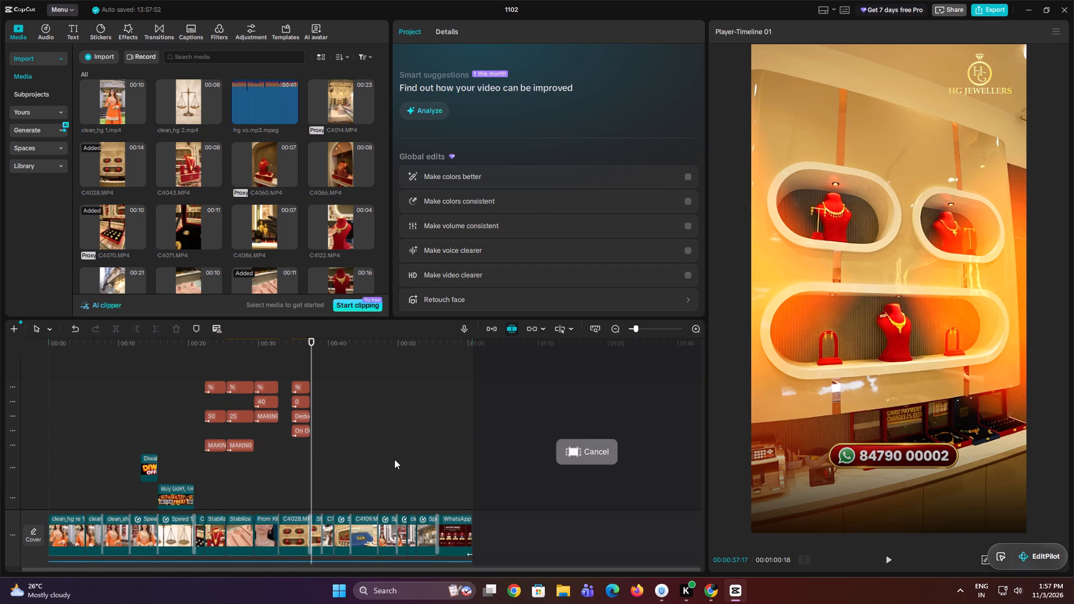
scroll(394, 459, "down", 4)
left_click(148, 385)
left_click_drag(148, 385, 193, 395)
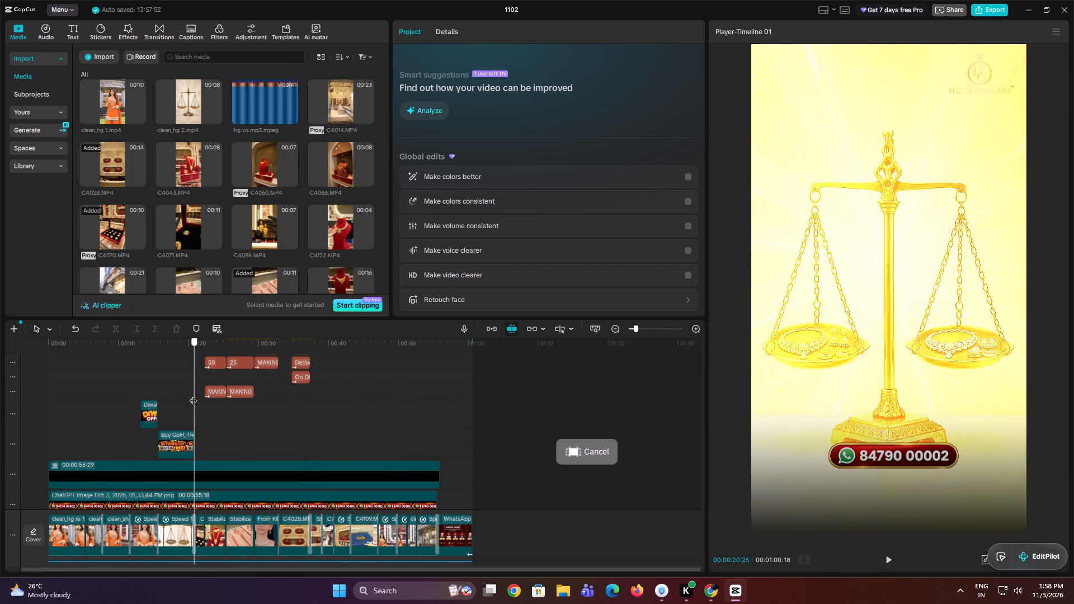
left_click_drag(193, 395, 270, 444)
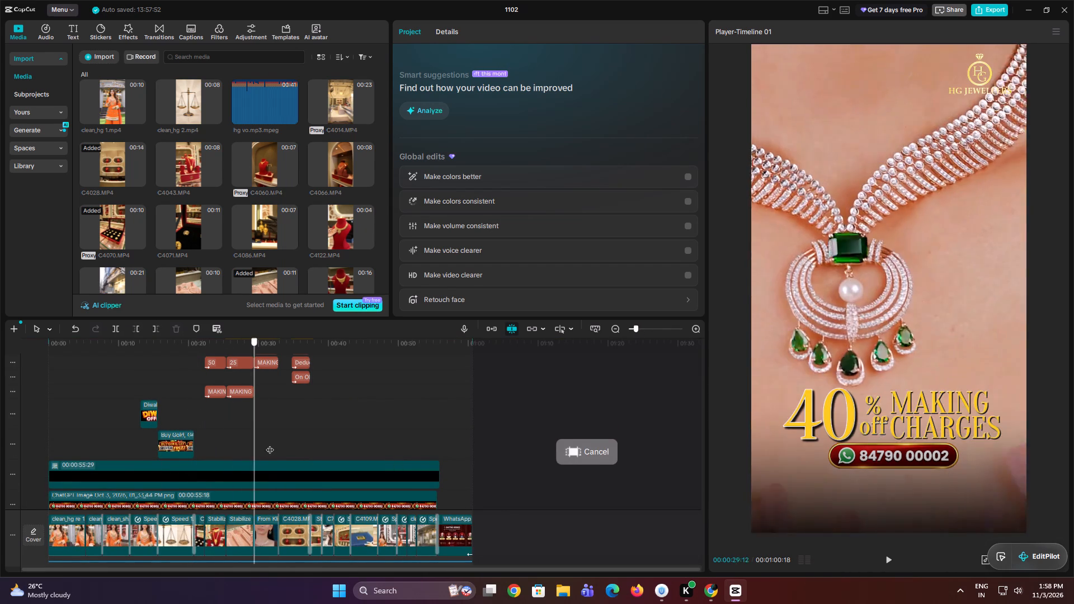
left_click_drag(270, 444, 213, 467)
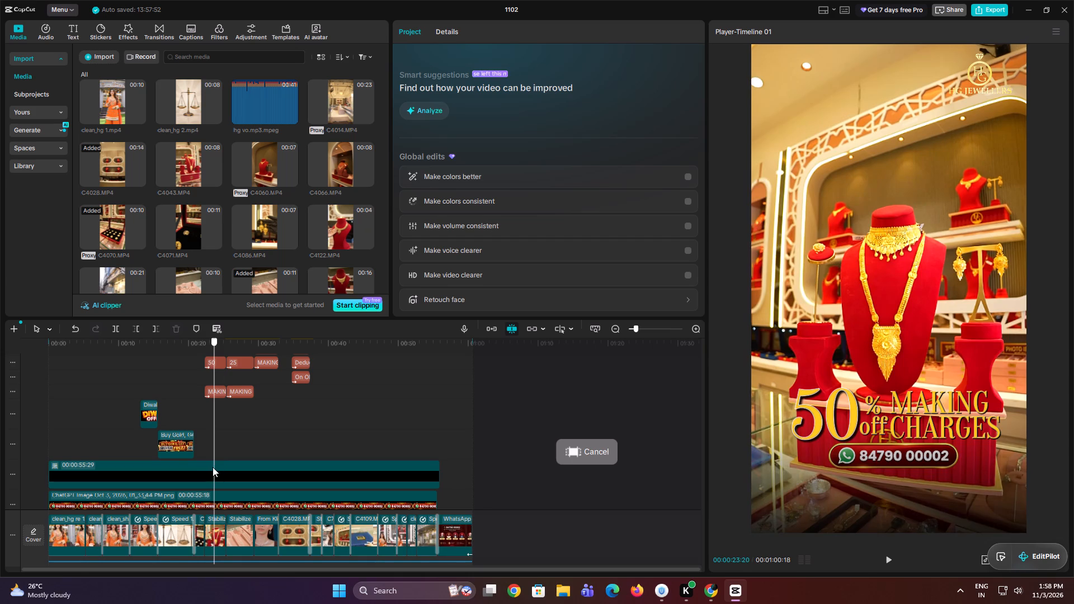
left_click_drag(213, 467, 209, 468)
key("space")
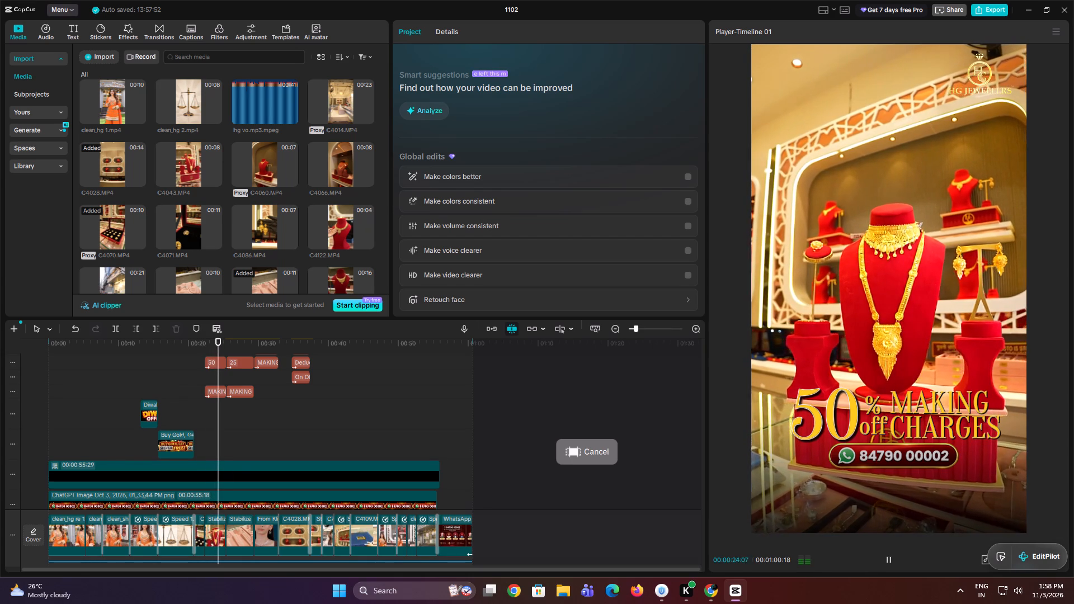
Set the system sound volume to 46 during playback.
left_click(1020, 589)
left_click_drag(969, 530, 960, 530)
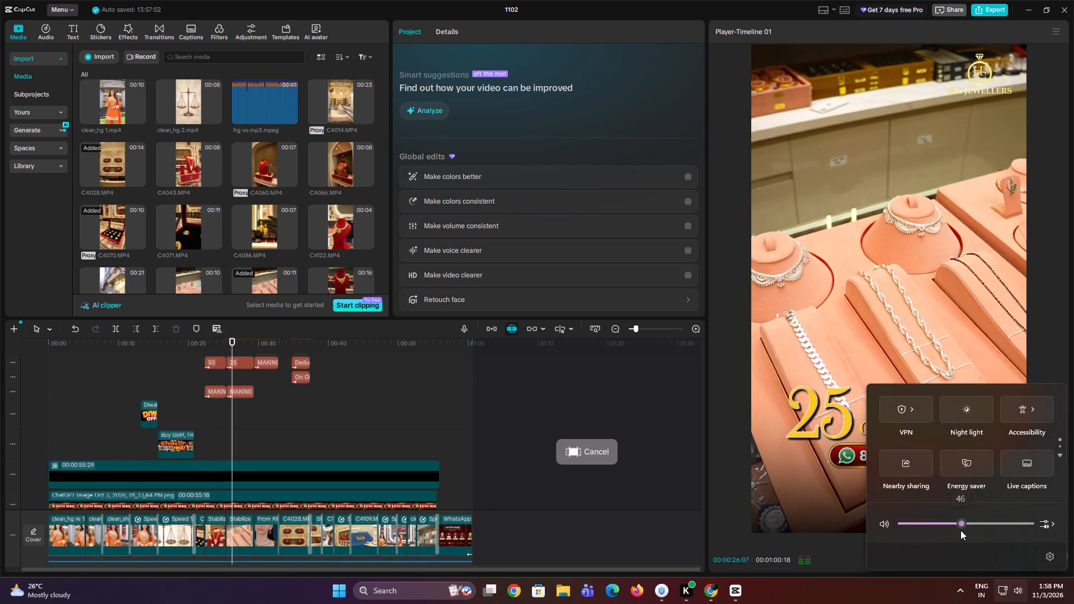